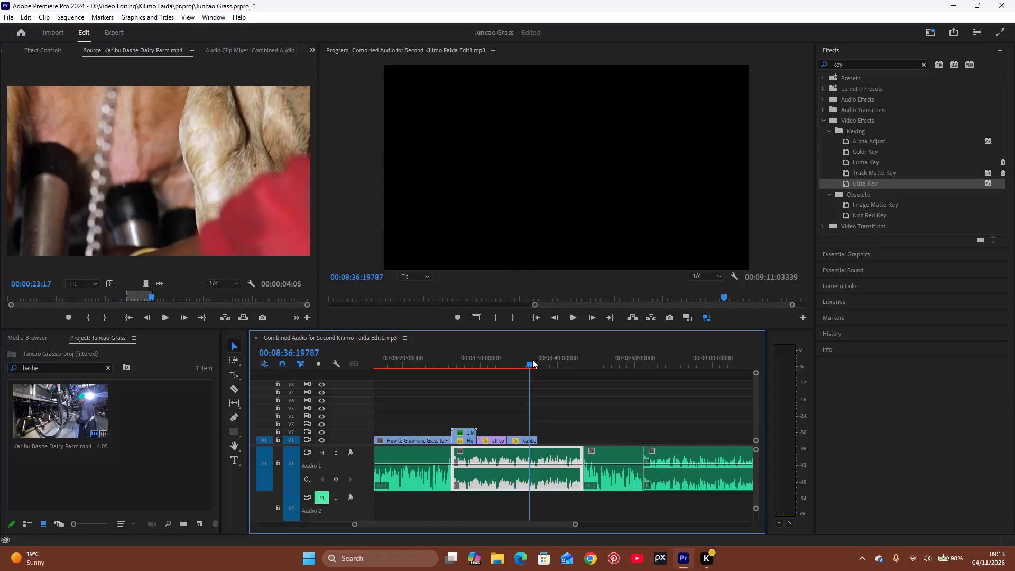
# Play the sequence from about 00:08:36 to past the end of the Karibu Bashe Dairy Farm clip.
pyautogui.press('space')
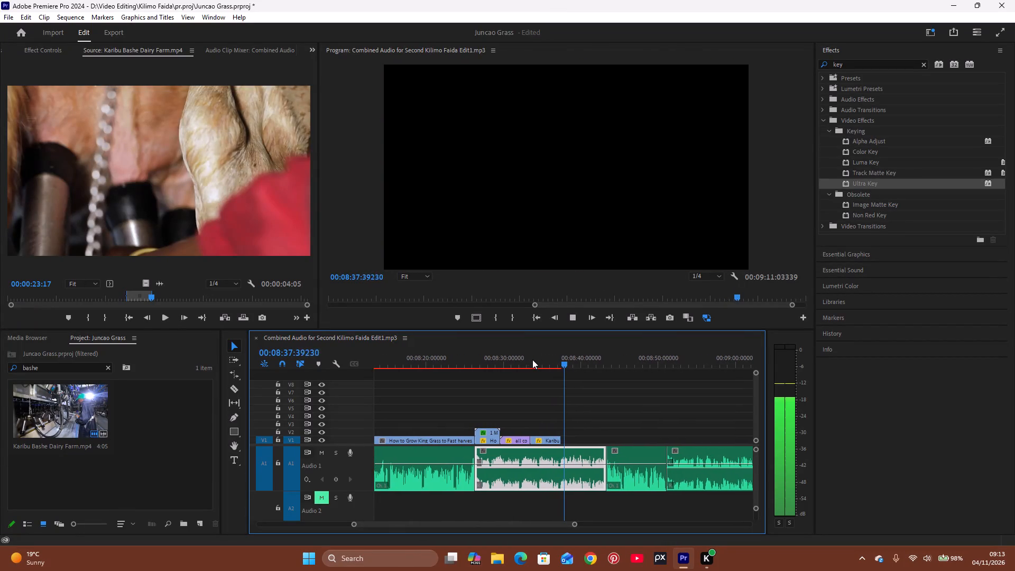
pyautogui.press('space')
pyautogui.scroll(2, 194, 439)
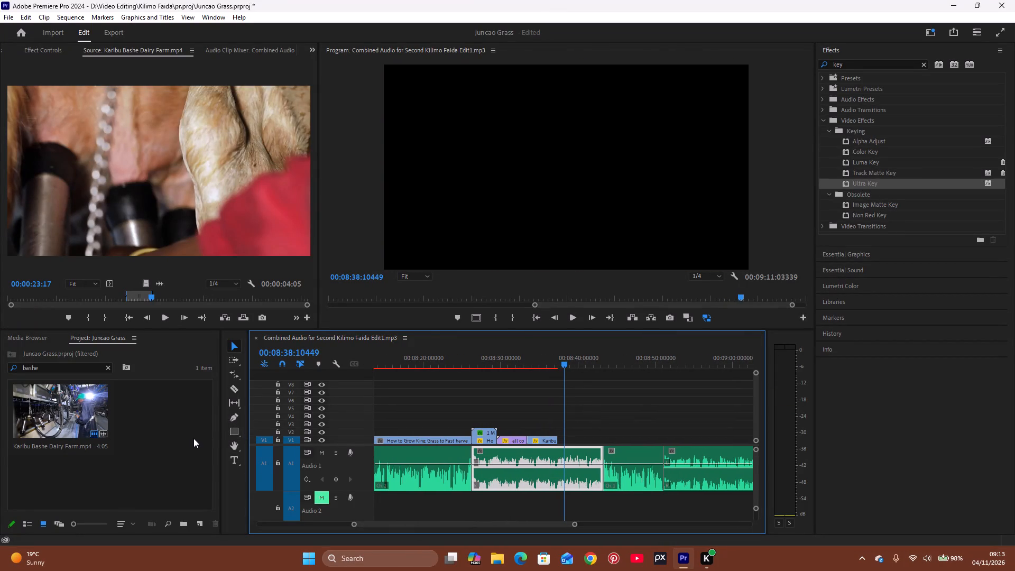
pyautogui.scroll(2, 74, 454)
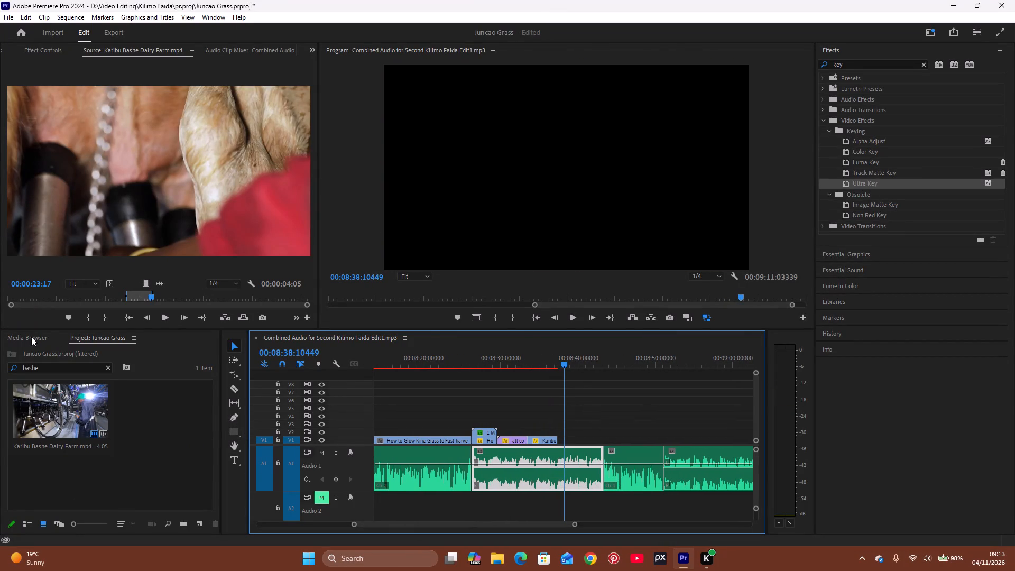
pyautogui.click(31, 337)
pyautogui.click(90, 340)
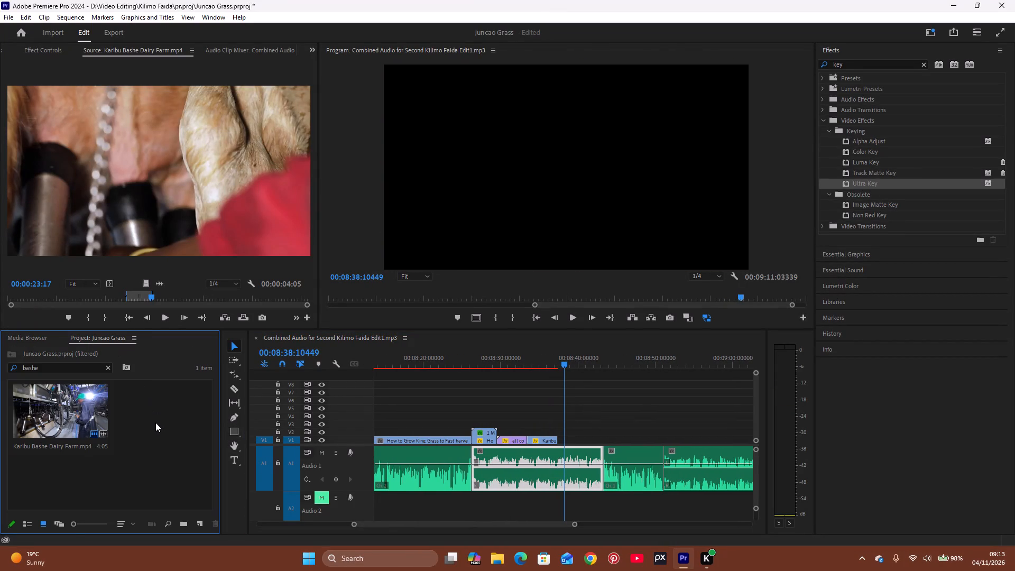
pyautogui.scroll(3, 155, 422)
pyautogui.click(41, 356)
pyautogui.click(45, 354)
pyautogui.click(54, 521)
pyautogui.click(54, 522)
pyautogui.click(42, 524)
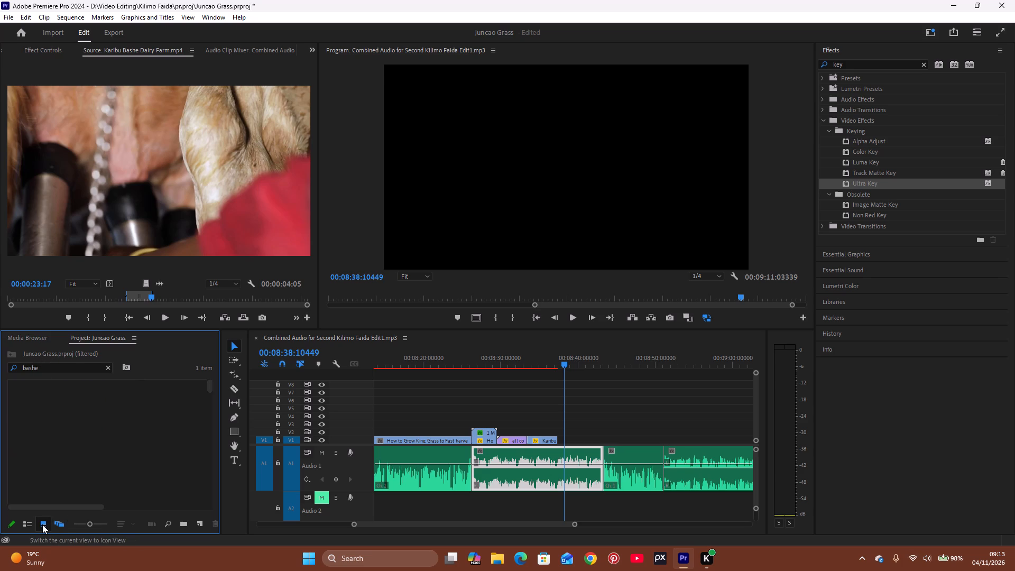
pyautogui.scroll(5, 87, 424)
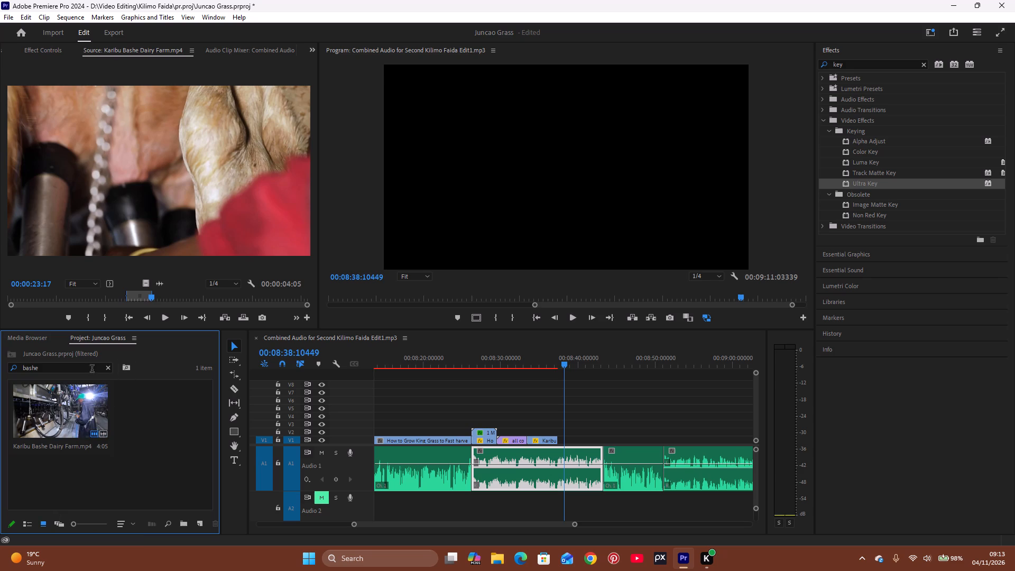
# Clear the "bashe" search filter from the project bin.
pyautogui.click(105, 367)
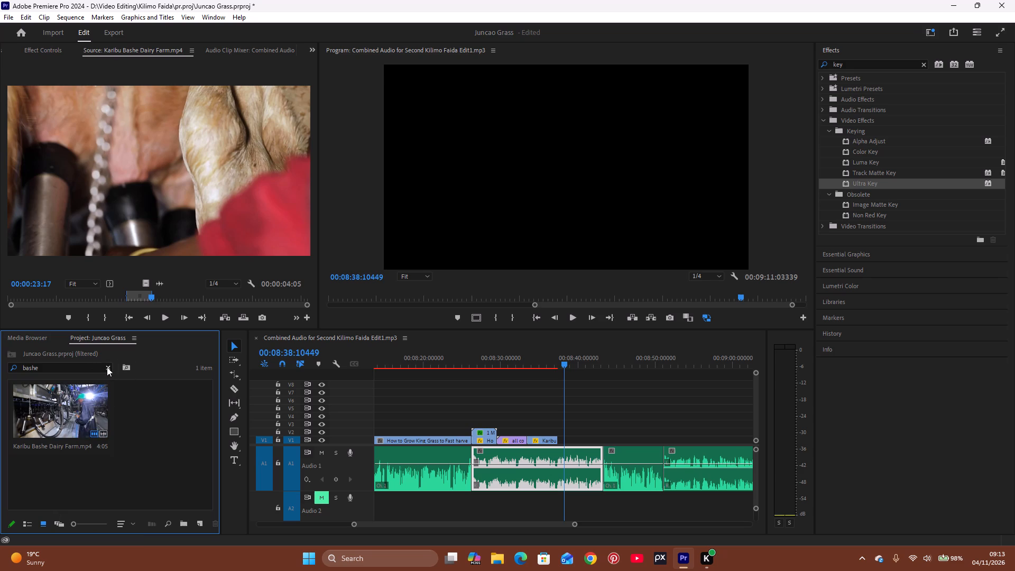
pyautogui.click(107, 367)
# Look through all the media in the project bin for the next B-roll clip.
pyautogui.scroll(-5, 184, 484)
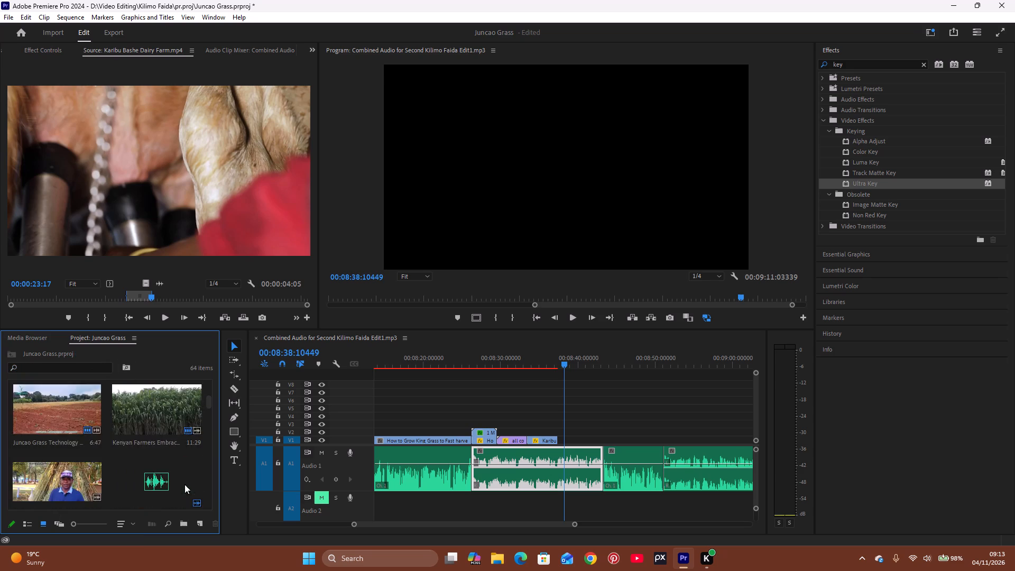
pyautogui.scroll(-4, 182, 486)
pyautogui.scroll(1, 180, 496)
pyautogui.scroll(-1, 180, 496)
pyautogui.scroll(1, 180, 496)
pyautogui.scroll(-1, 180, 497)
pyautogui.scroll(1, 180, 499)
pyautogui.scroll(-1, 180, 500)
pyautogui.scroll(1, 180, 500)
pyautogui.scroll(-1, 180, 500)
pyautogui.scroll(1, 180, 501)
pyautogui.scroll(-10, 179, 502)
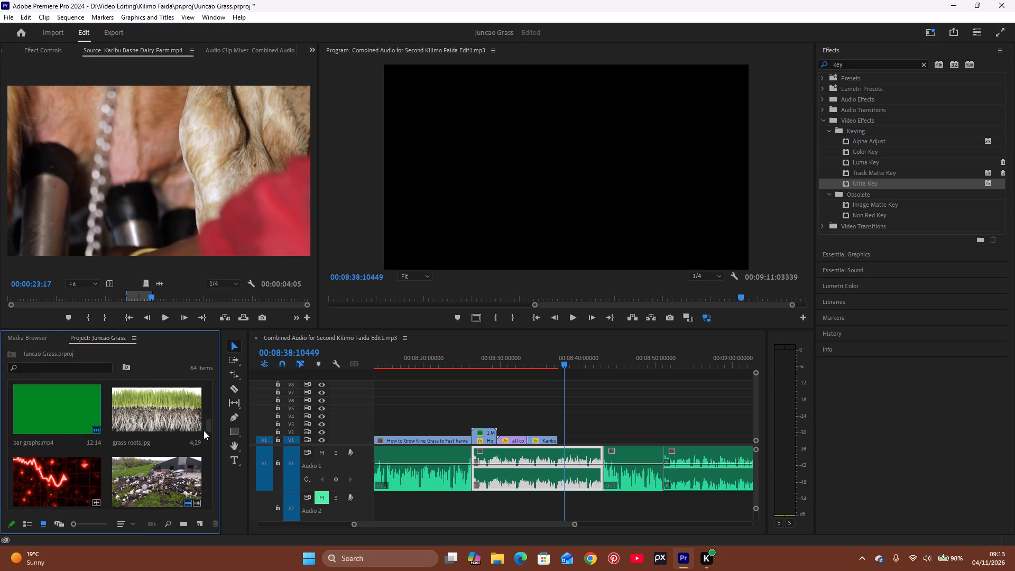
pyautogui.moveTo(208, 425); pyautogui.dragTo(218, 546)
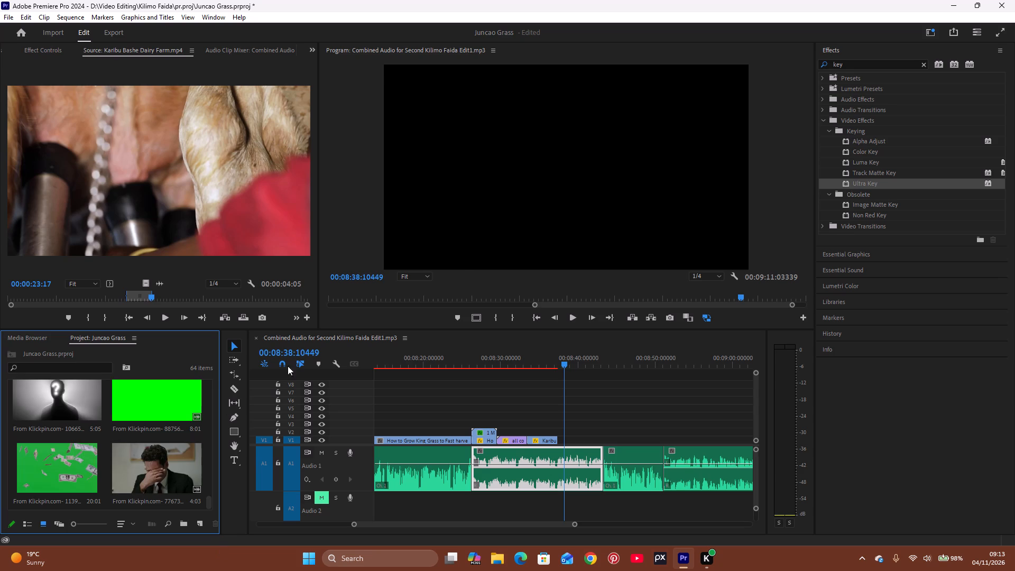
# Import the From Klickpin.com clip of the thinking man from the Pinterest B rolls folder and open it in the Source monitor.
pyautogui.hotkey('ctrl', 'i')
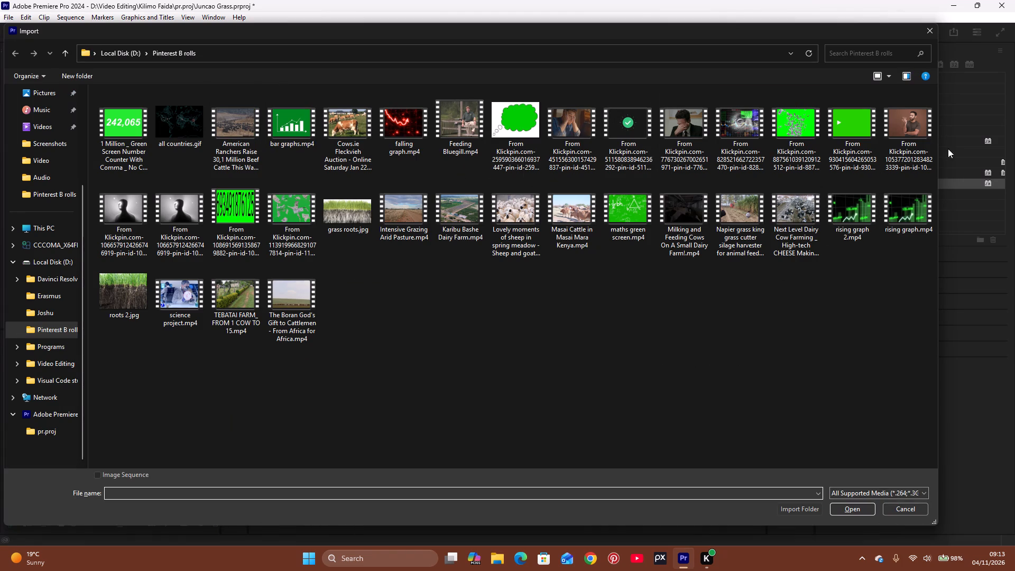
pyautogui.click(908, 134)
pyautogui.press('Return')
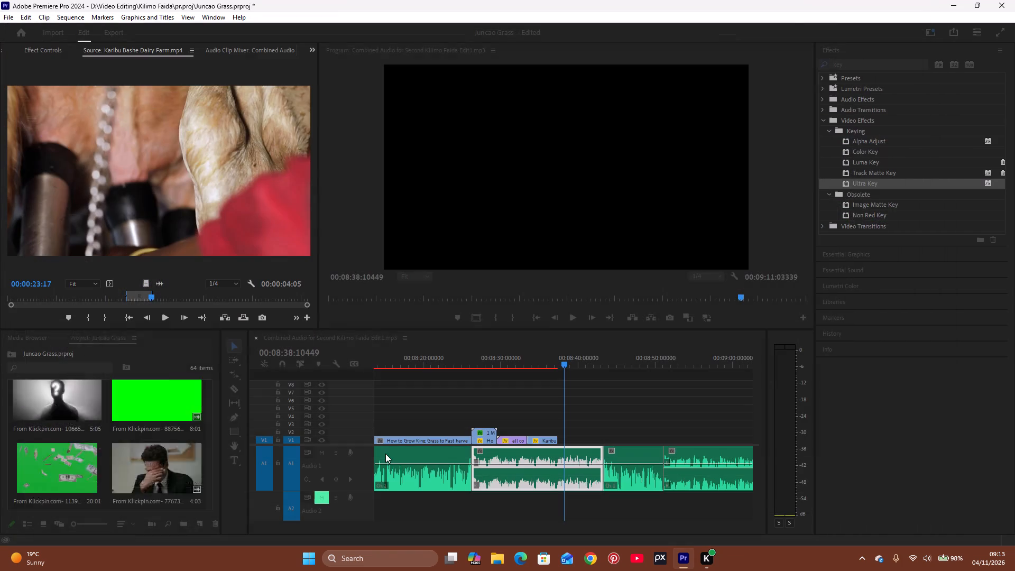
pyautogui.doubleClick(59, 480)
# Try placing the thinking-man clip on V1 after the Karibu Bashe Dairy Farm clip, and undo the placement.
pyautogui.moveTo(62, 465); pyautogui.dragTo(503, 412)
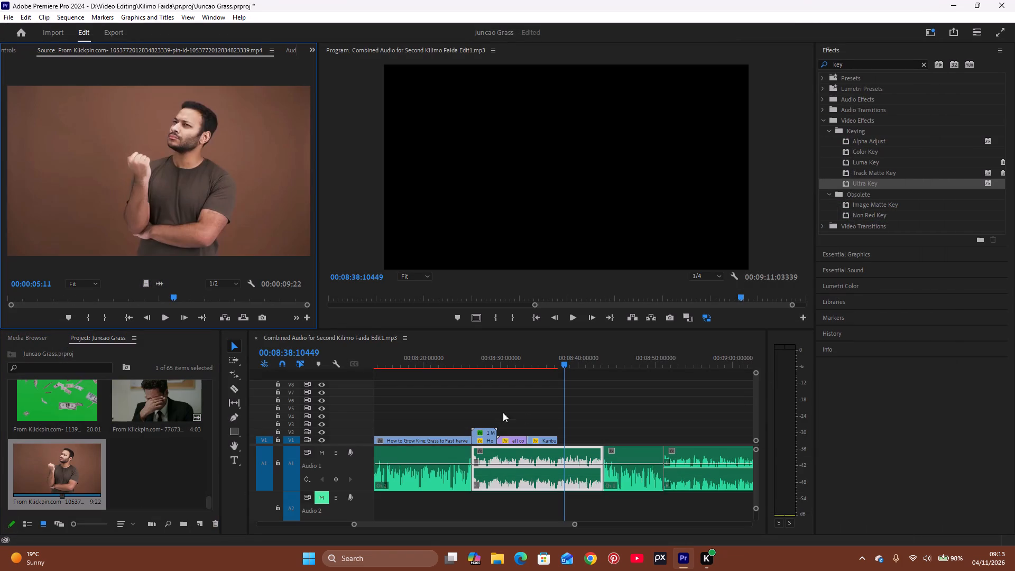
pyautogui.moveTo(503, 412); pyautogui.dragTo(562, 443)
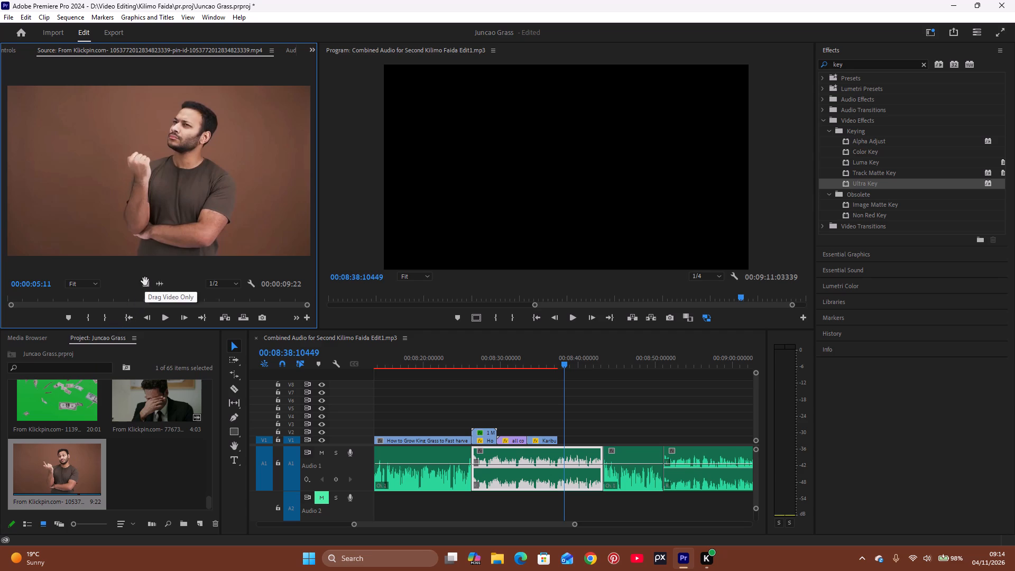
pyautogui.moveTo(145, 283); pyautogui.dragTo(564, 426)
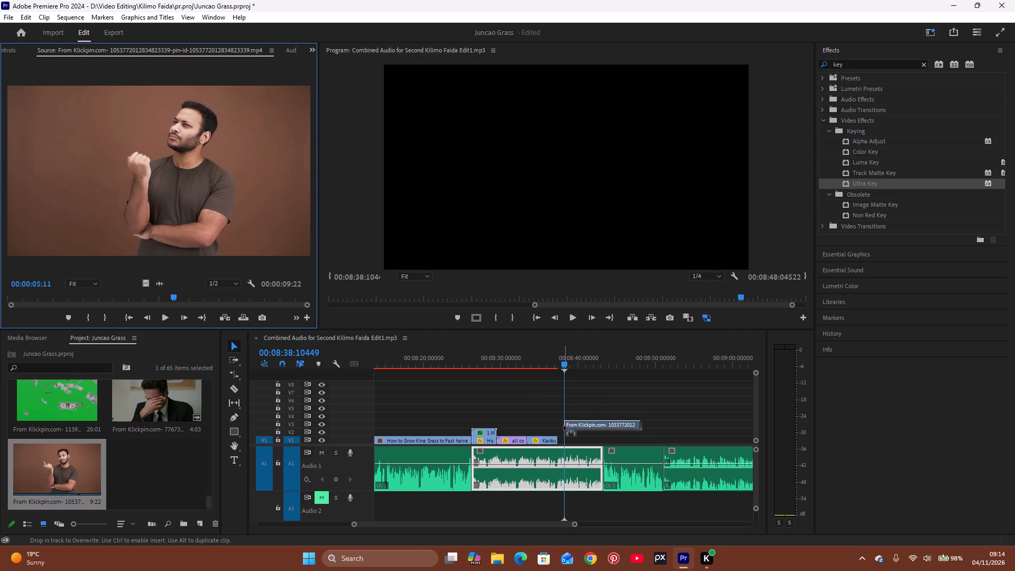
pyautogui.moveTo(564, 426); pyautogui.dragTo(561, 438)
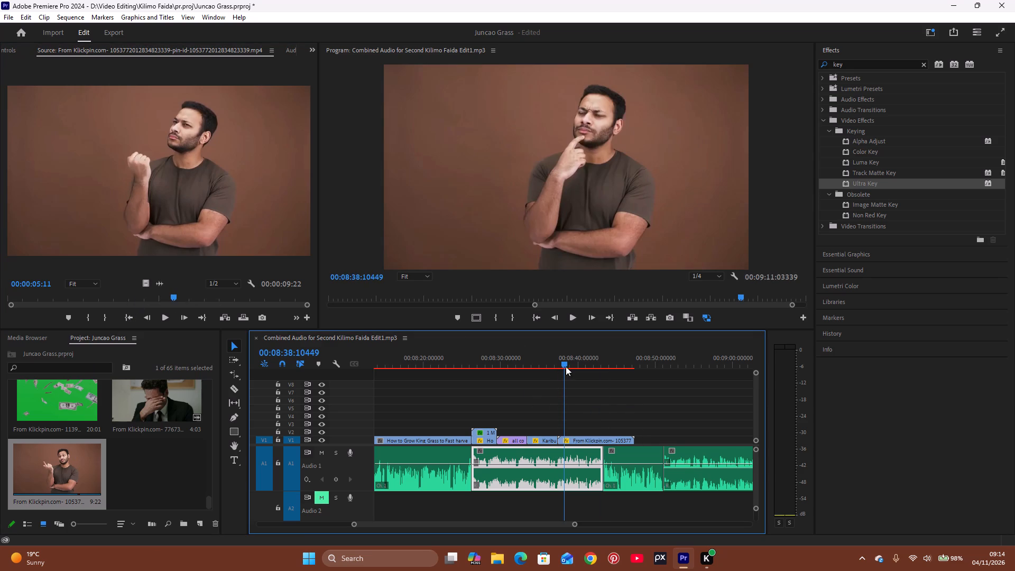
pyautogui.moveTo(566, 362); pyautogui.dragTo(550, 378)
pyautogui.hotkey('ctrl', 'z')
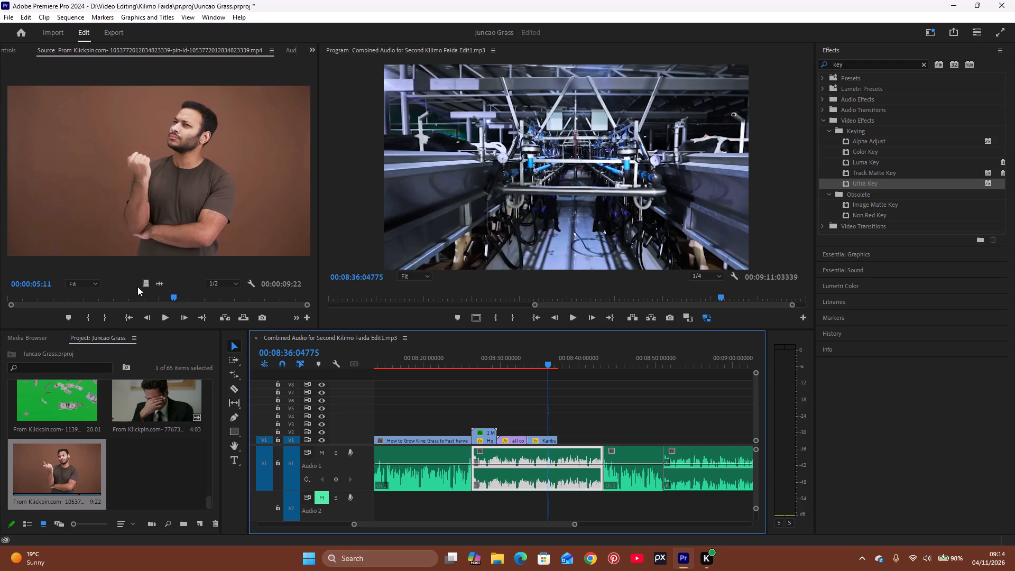
# Place only the video of the thinking-man clip on V1 directly after the Karibu Bashe Dairy Farm clip.
pyautogui.moveTo(146, 286); pyautogui.dragTo(570, 437)
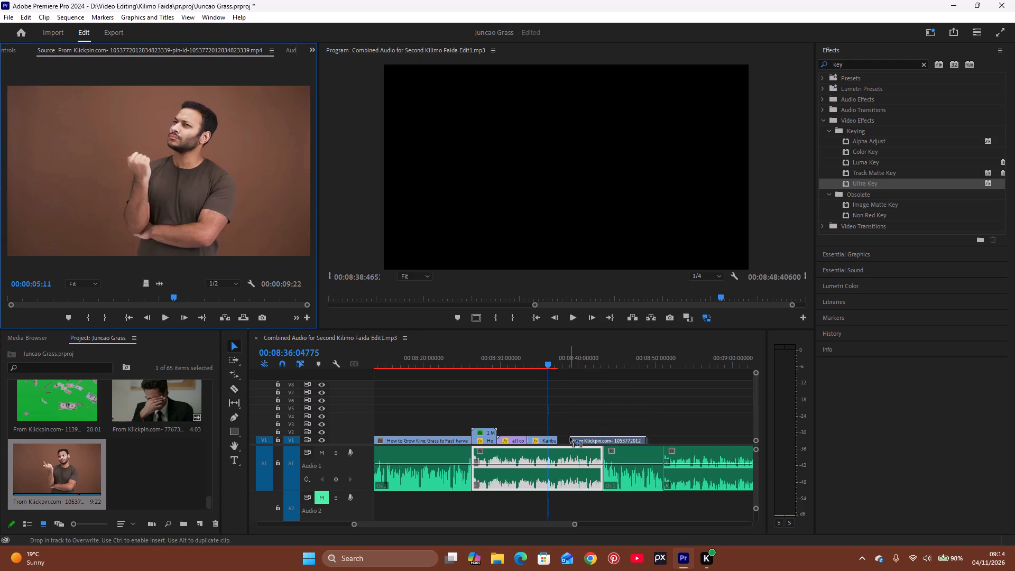
pyautogui.moveTo(570, 437); pyautogui.dragTo(562, 443)
# Play through the narration and trim the thinking-man clip's end to the narration segment's end at about 00:08:43.
pyautogui.press('space')
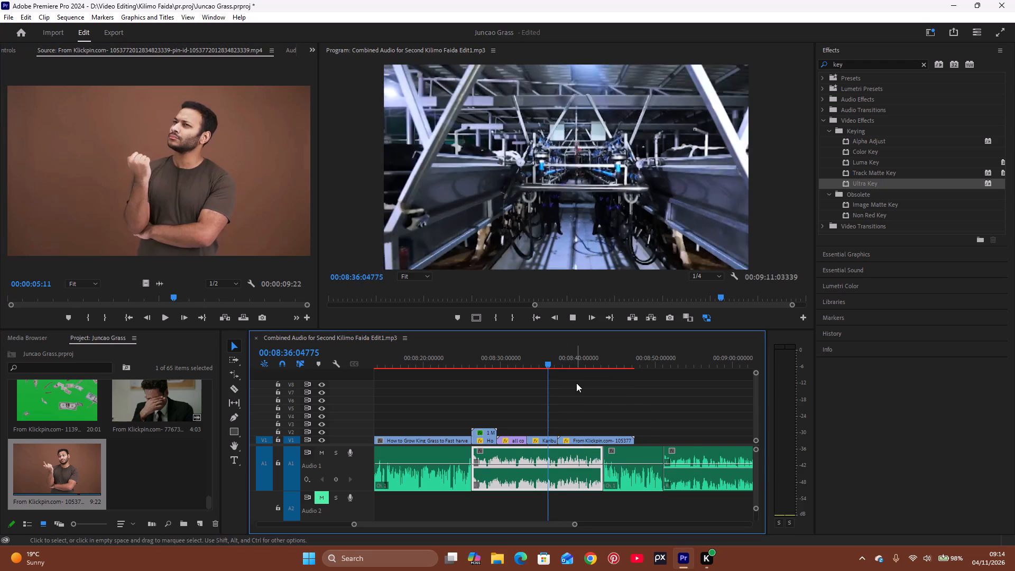
pyautogui.press('space')
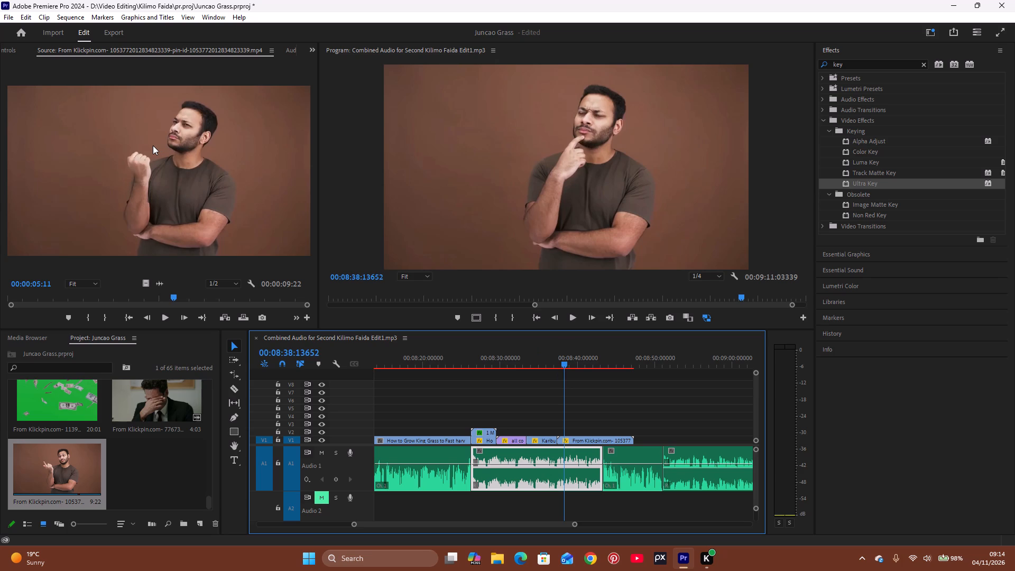
pyautogui.press('space')
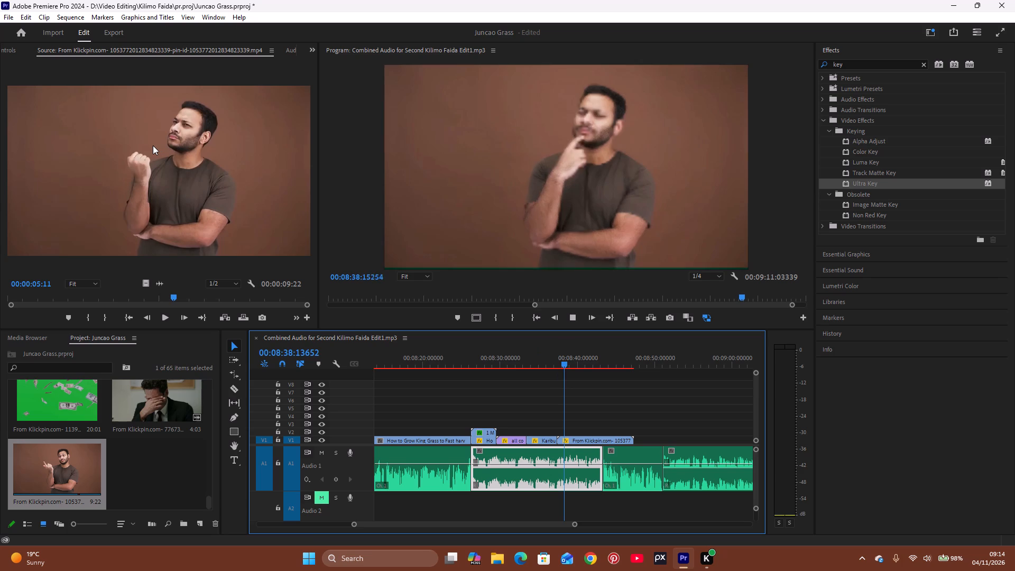
pyautogui.press('space')
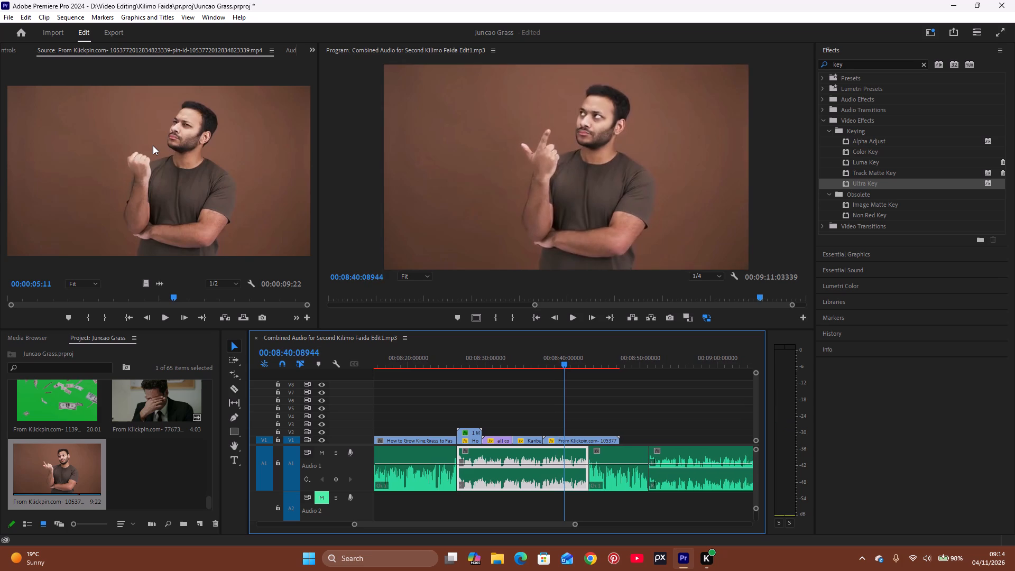
pyautogui.press('space')
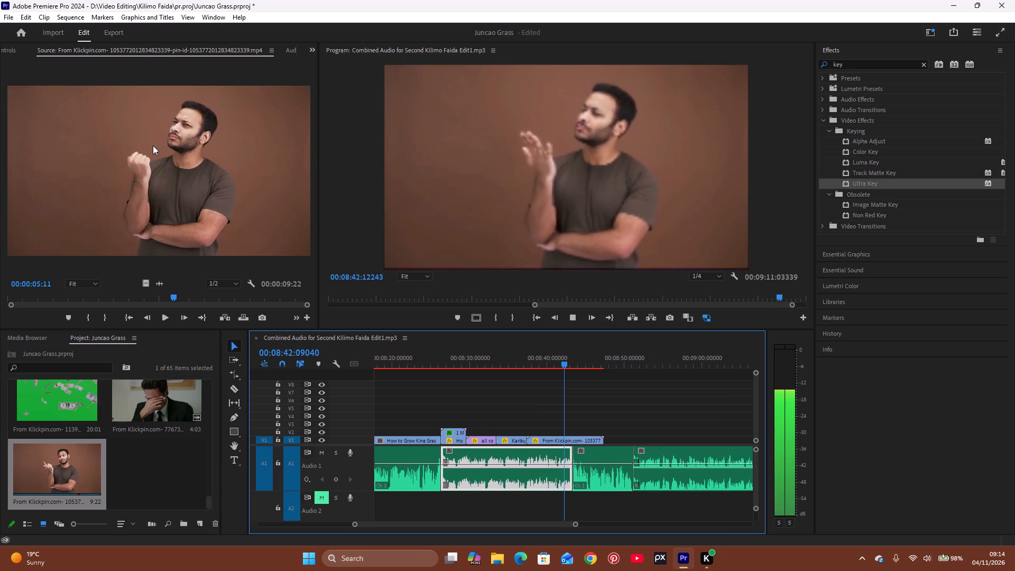
pyautogui.press('space')
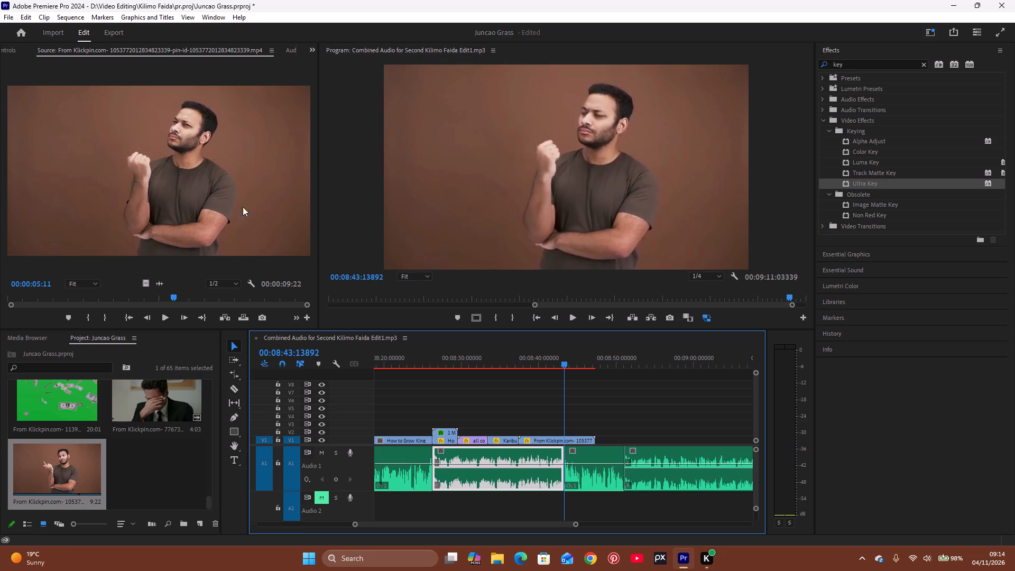
pyautogui.moveTo(591, 440); pyautogui.dragTo(565, 444)
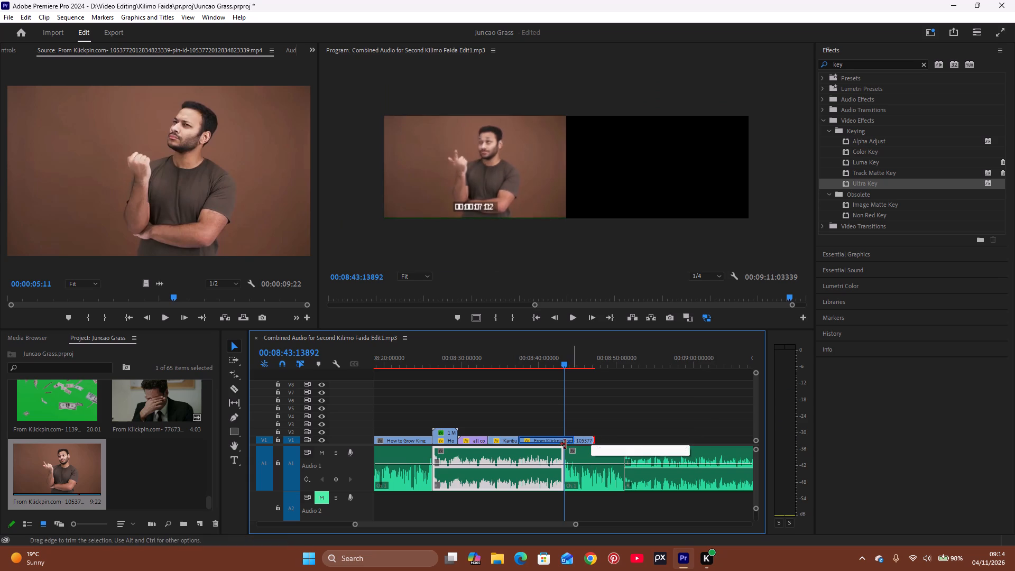
pyautogui.moveTo(565, 444); pyautogui.dragTo(563, 445)
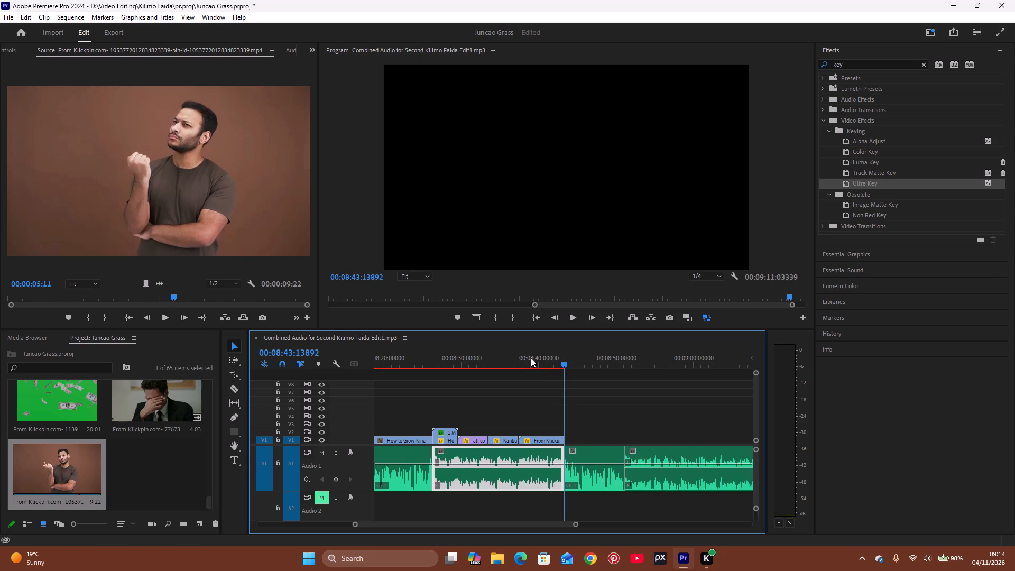
# Apply the Ultra Key effect to the thinking-man clip on V1 with its key color set to red FF0000.
pyautogui.click(536, 361)
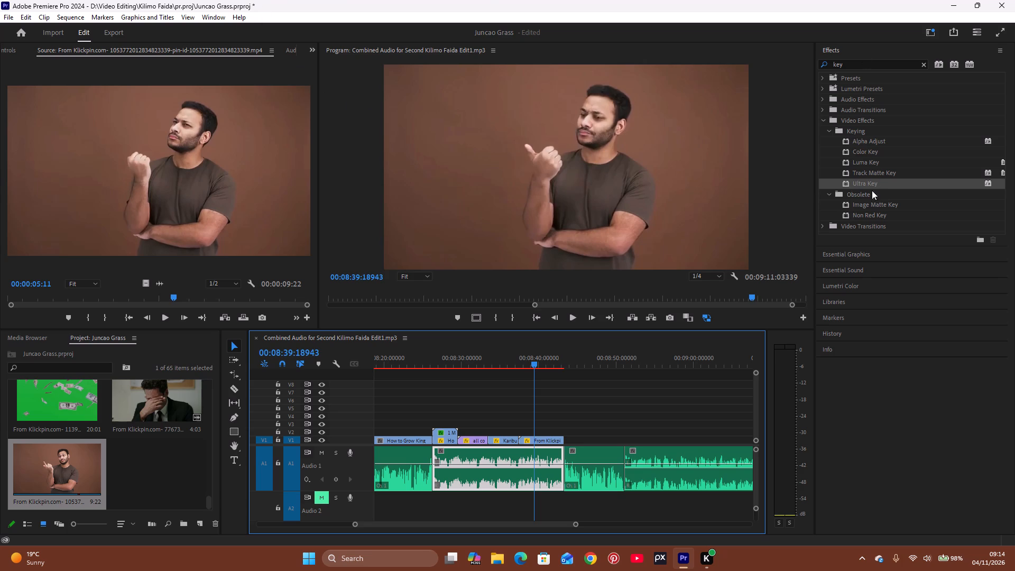
pyautogui.moveTo(873, 186); pyautogui.dragTo(555, 438)
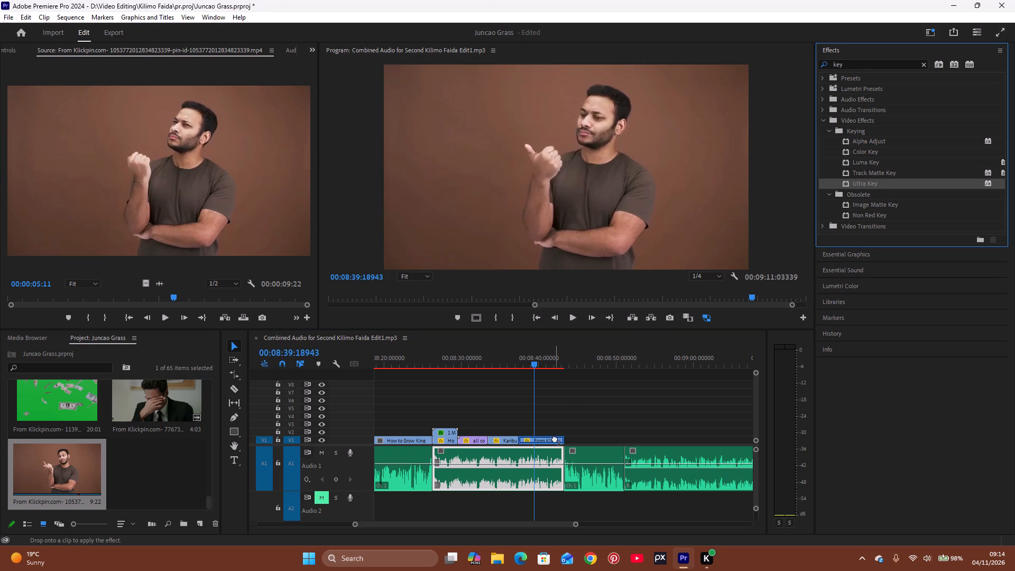
pyautogui.moveTo(555, 438); pyautogui.dragTo(553, 438)
pyautogui.click(13, 48)
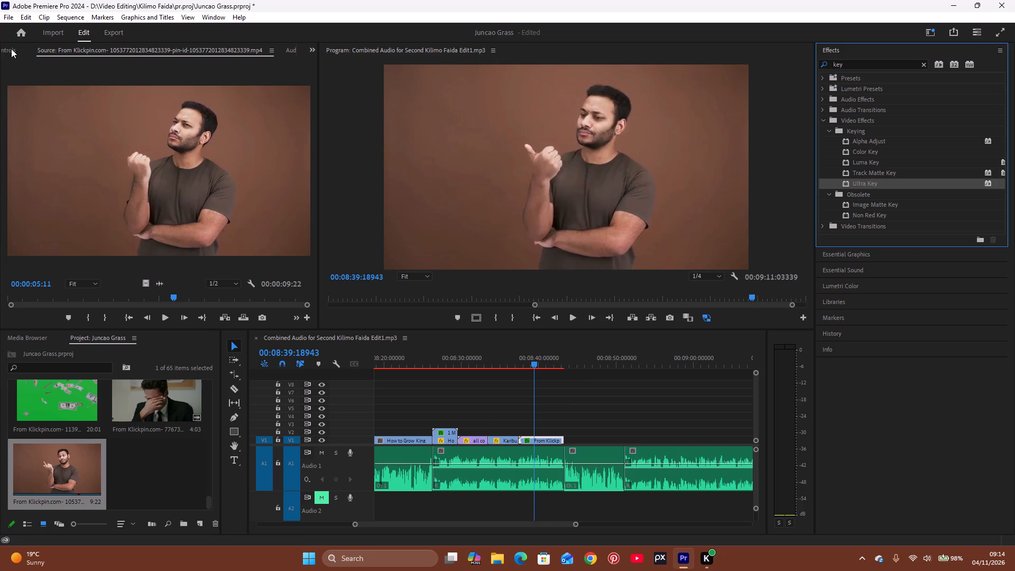
pyautogui.click(105, 280)
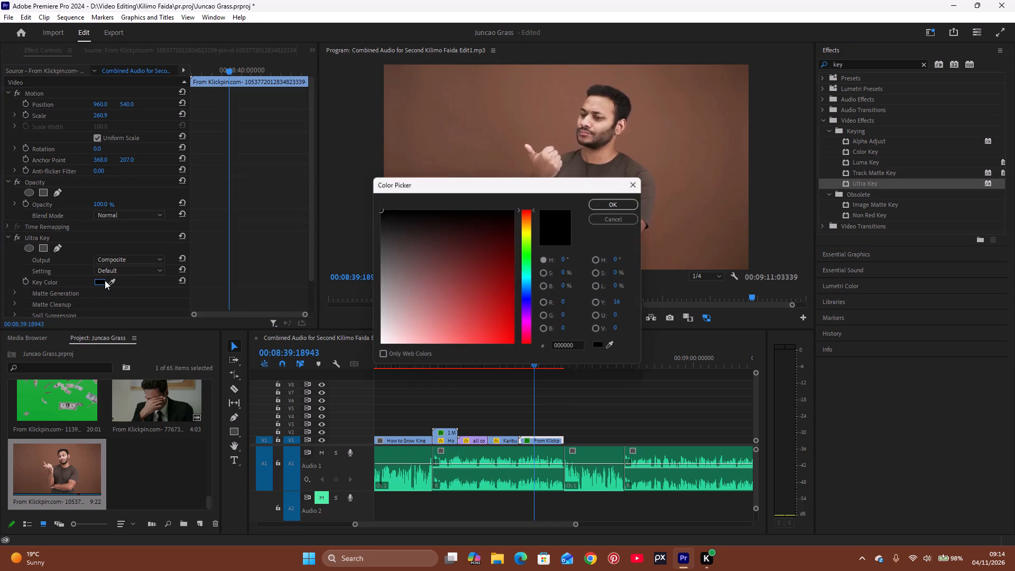
pyautogui.moveTo(490, 324); pyautogui.dragTo(528, 357)
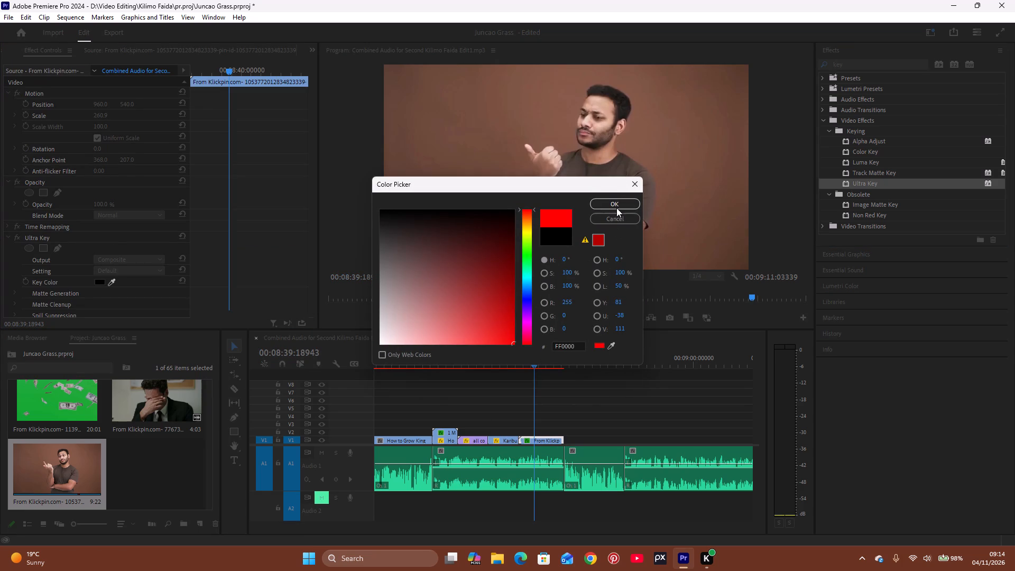
pyautogui.click(616, 204)
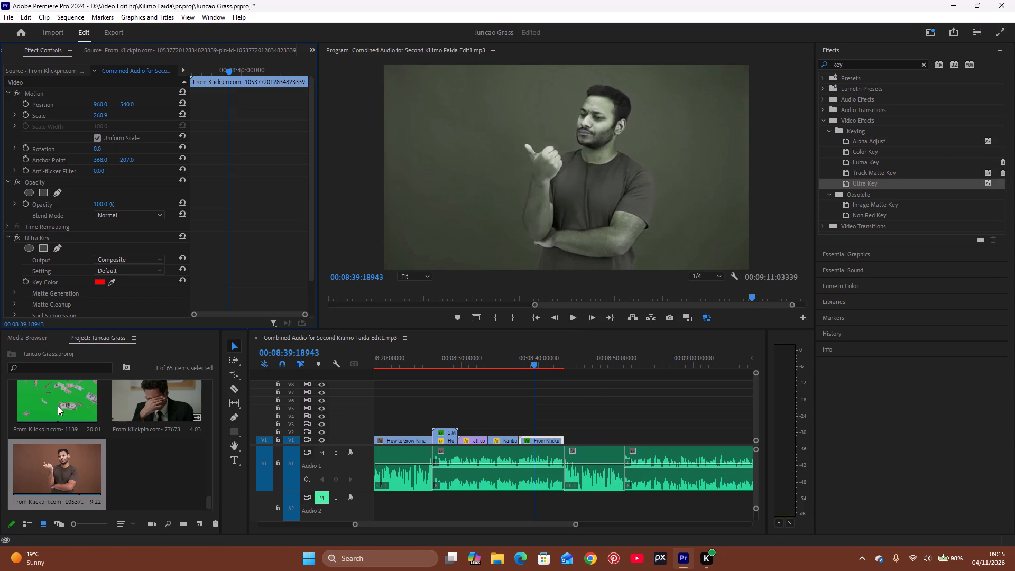
# Place the green thought-bubble clip on V2 above the thinking-man clip and extend its end to match that clip's end.
pyautogui.scroll(2, 86, 413)
pyautogui.moveTo(145, 409); pyautogui.dragTo(540, 422)
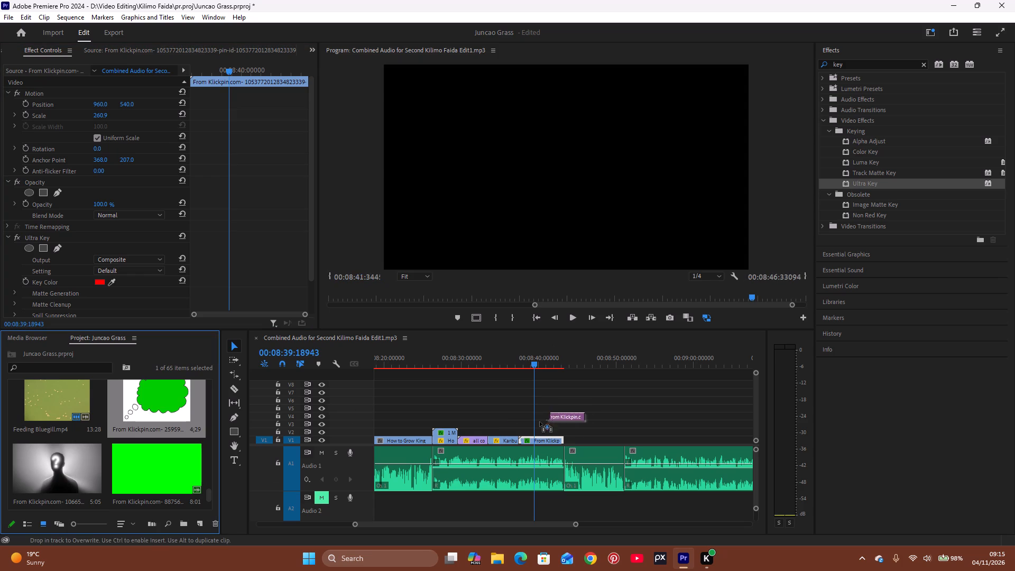
pyautogui.moveTo(540, 422); pyautogui.dragTo(519, 434)
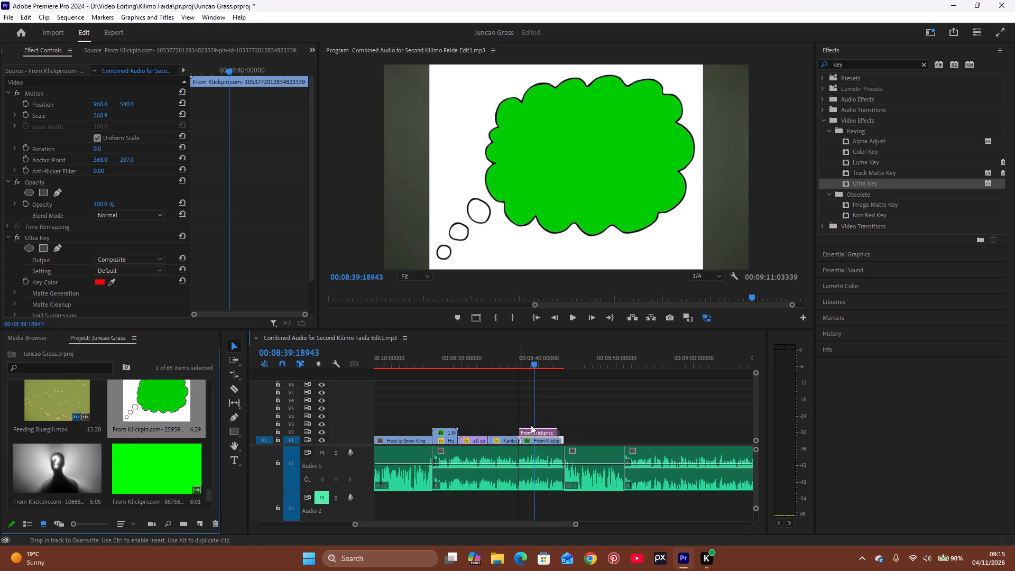
pyautogui.moveTo(555, 429); pyautogui.dragTo(561, 430)
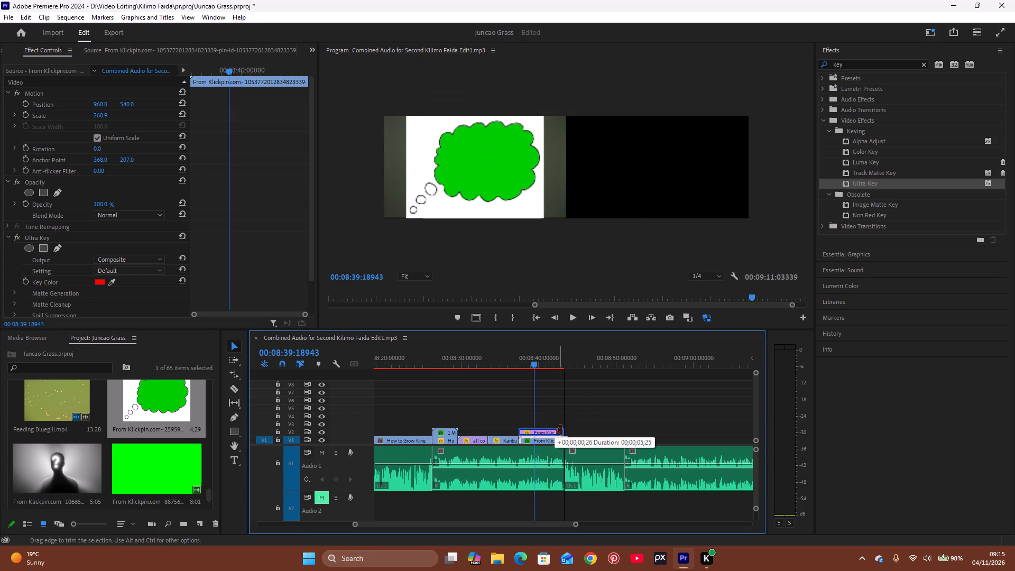
pyautogui.moveTo(561, 430); pyautogui.dragTo(561, 430)
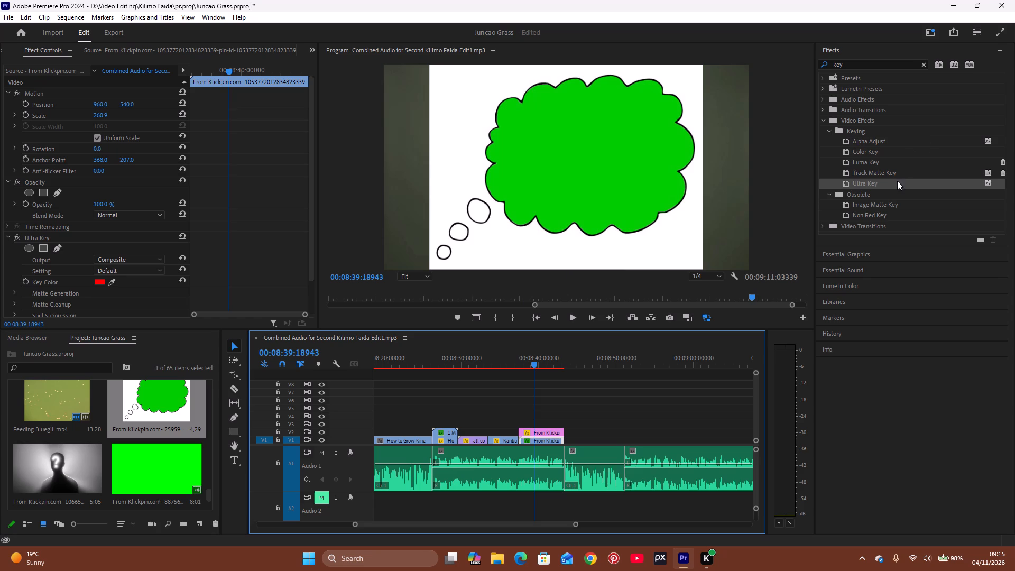
# Apply the Ultra Key effect to the thought-bubble clip on V2 and key out the green inside the bubble.
pyautogui.moveTo(897, 181); pyautogui.dragTo(556, 430)
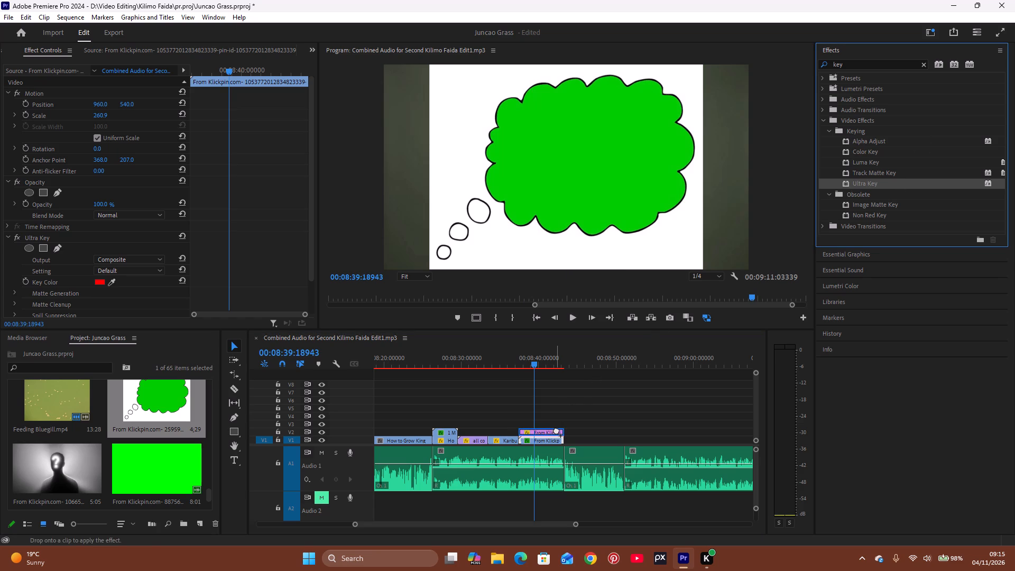
pyautogui.moveTo(556, 430); pyautogui.dragTo(557, 430)
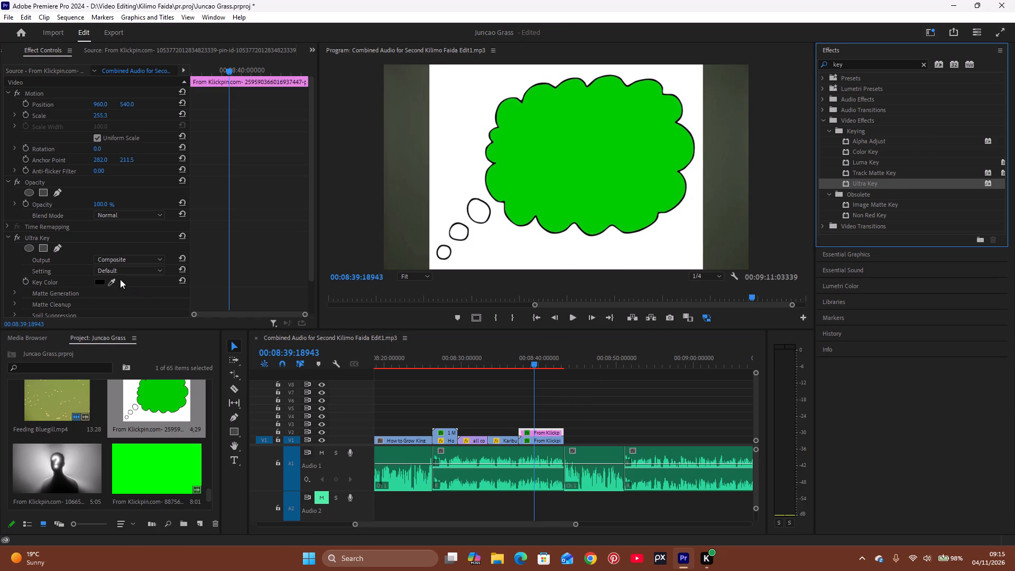
pyautogui.click(108, 281)
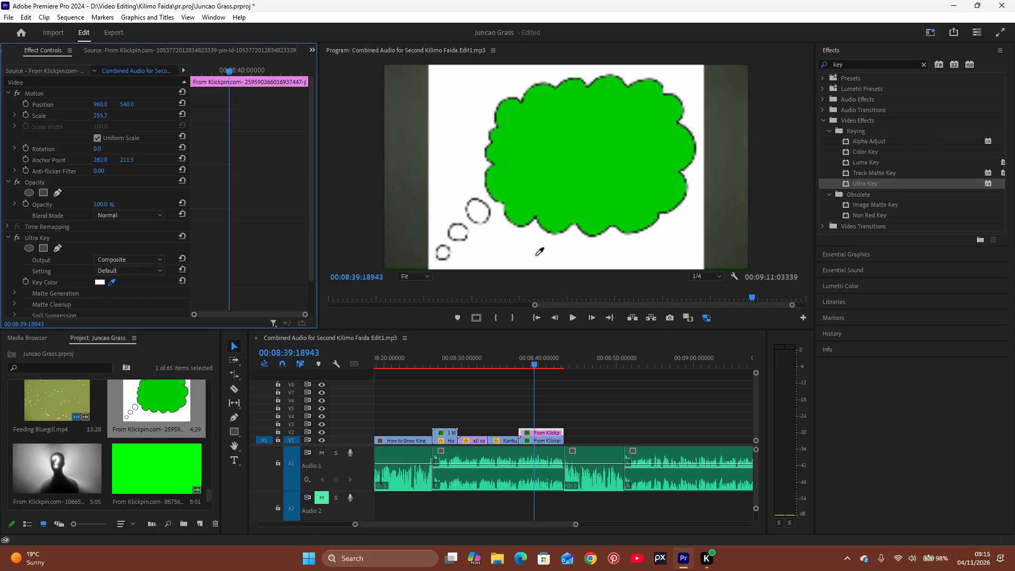
pyautogui.click(536, 255)
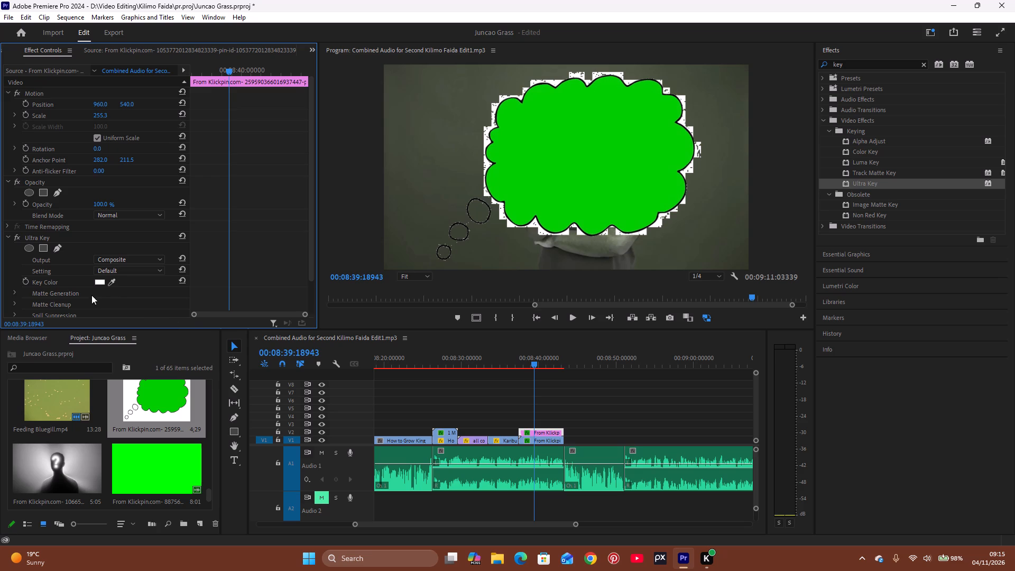
pyautogui.click(112, 283)
pyautogui.click(599, 124)
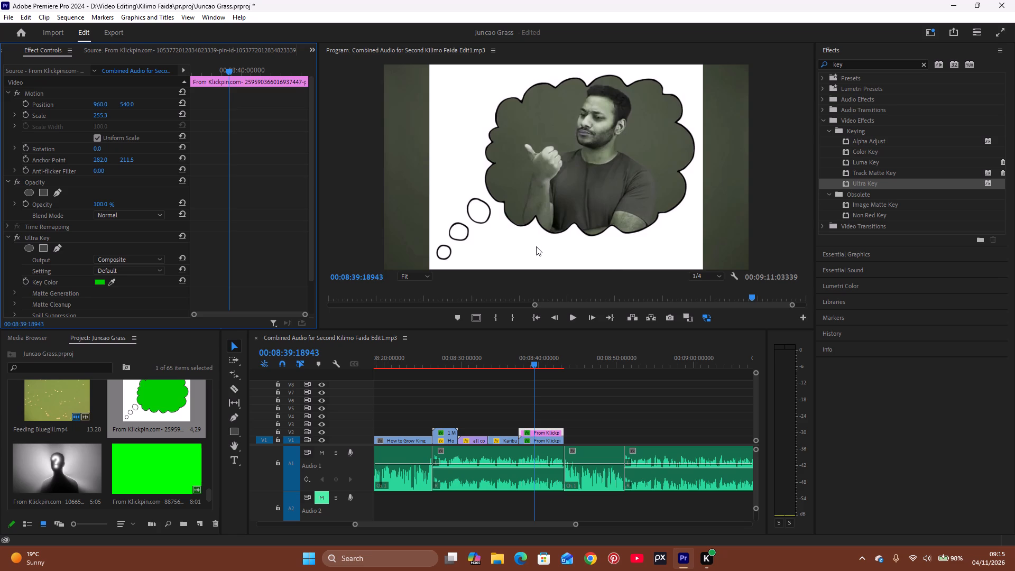
pyautogui.moveTo(510, 237); pyautogui.dragTo(477, 223)
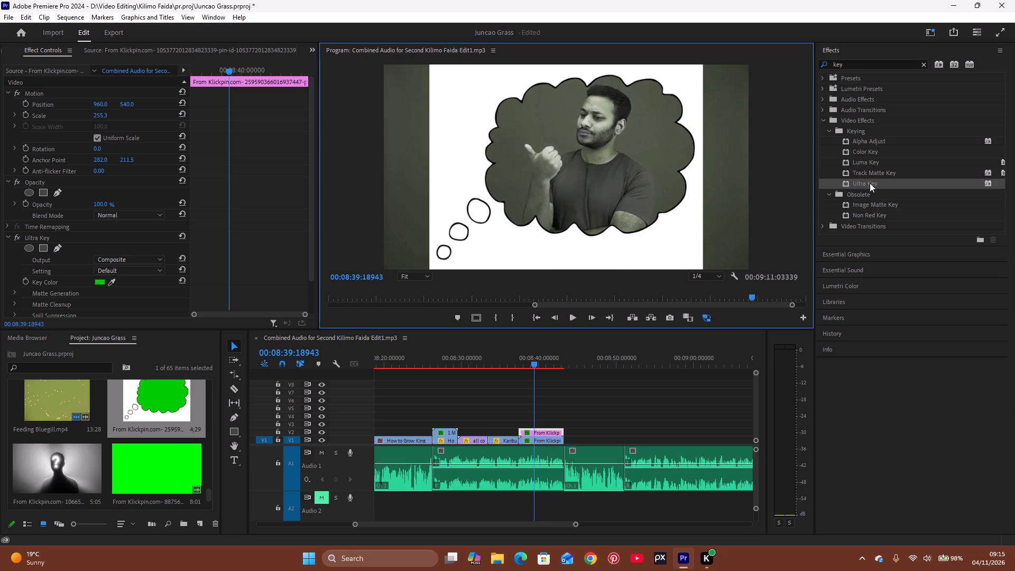
# Add a second Ultra Key effect to the thought-bubble clip and sample its white background as the key color.
pyautogui.moveTo(870, 182); pyautogui.dragTo(551, 434)
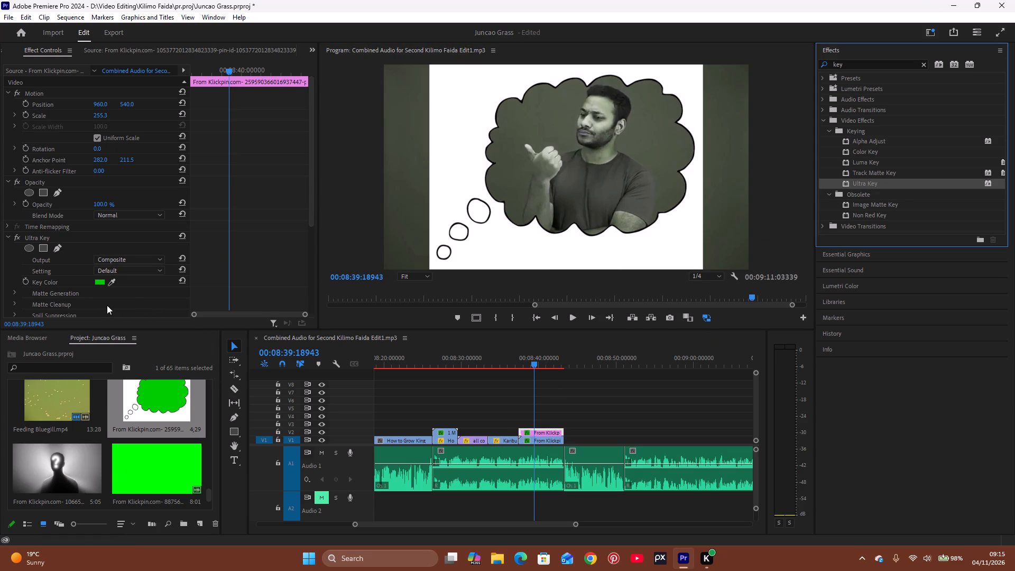
pyautogui.scroll(-3, 107, 305)
pyautogui.scroll(1, 107, 305)
pyautogui.scroll(-4, 105, 308)
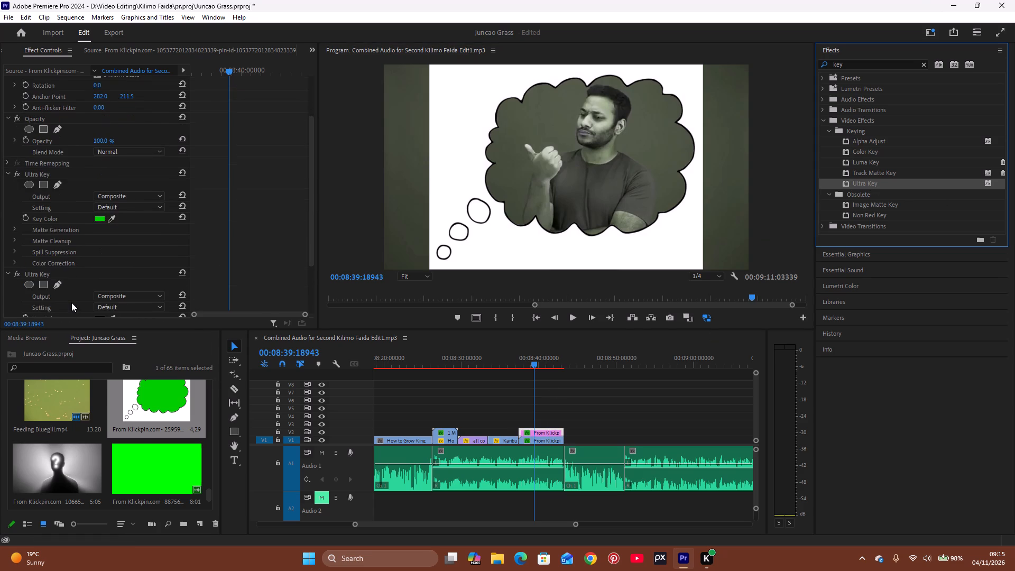
pyautogui.scroll(-3, 68, 298)
pyautogui.click(112, 287)
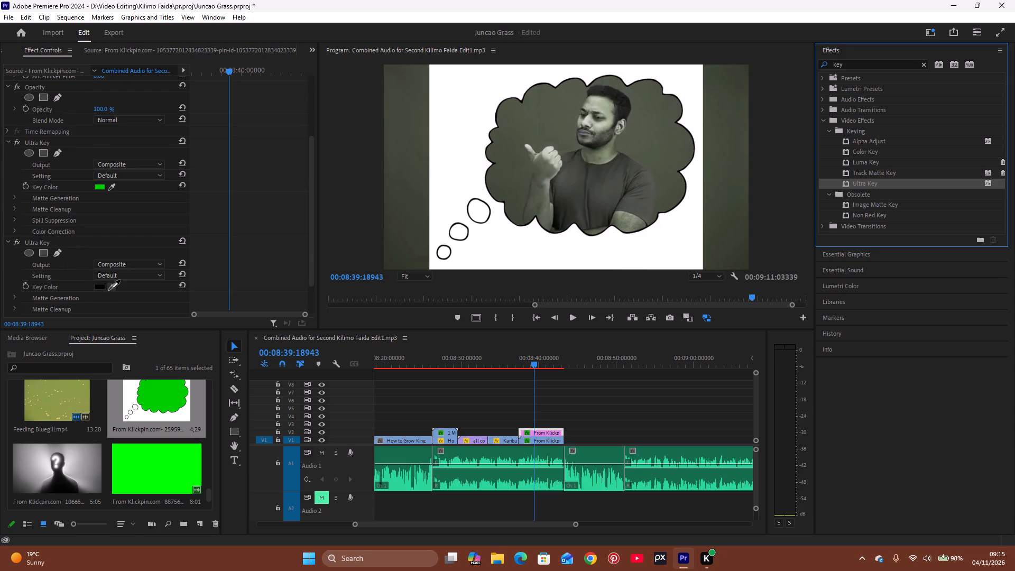
pyautogui.click(536, 245)
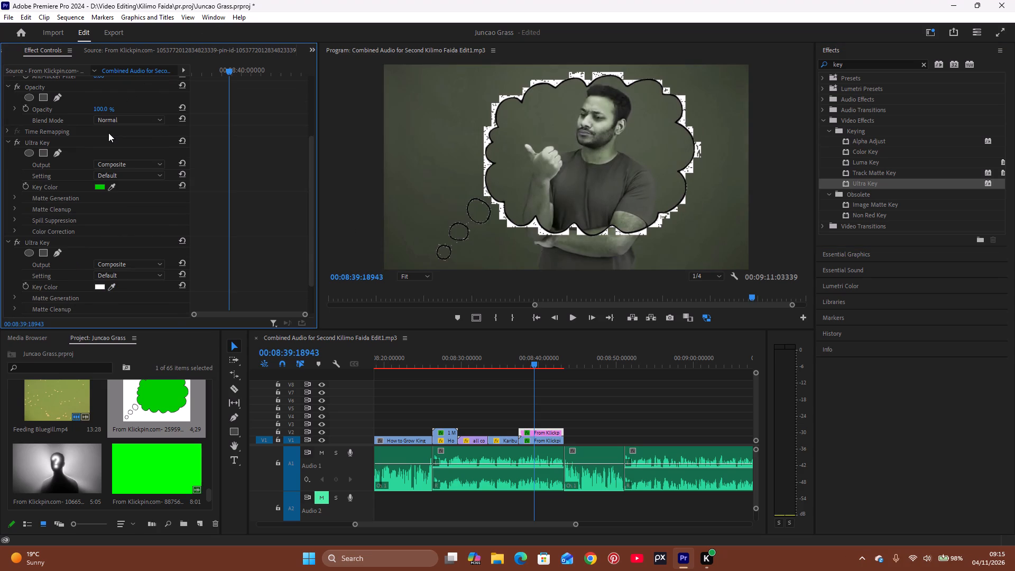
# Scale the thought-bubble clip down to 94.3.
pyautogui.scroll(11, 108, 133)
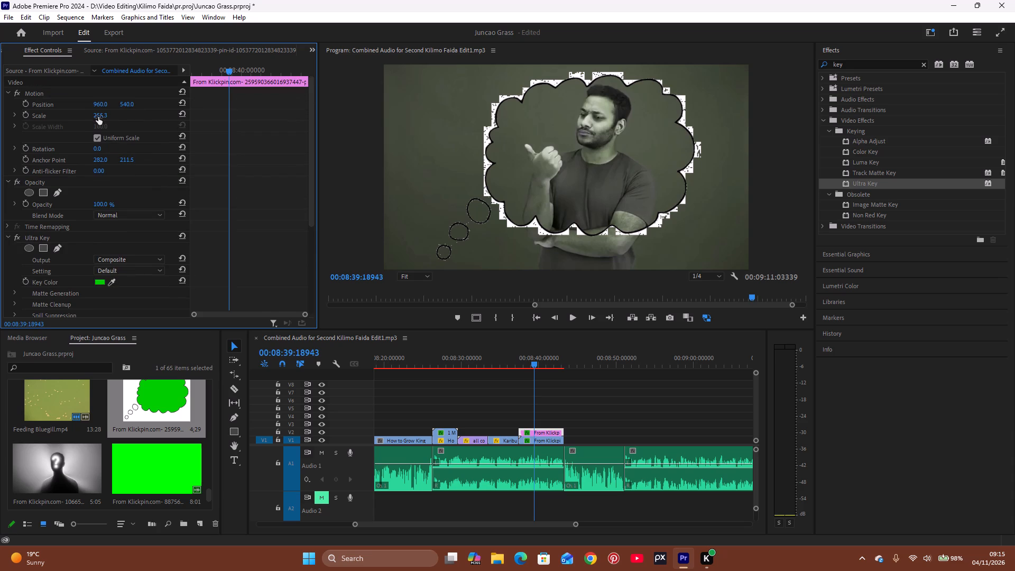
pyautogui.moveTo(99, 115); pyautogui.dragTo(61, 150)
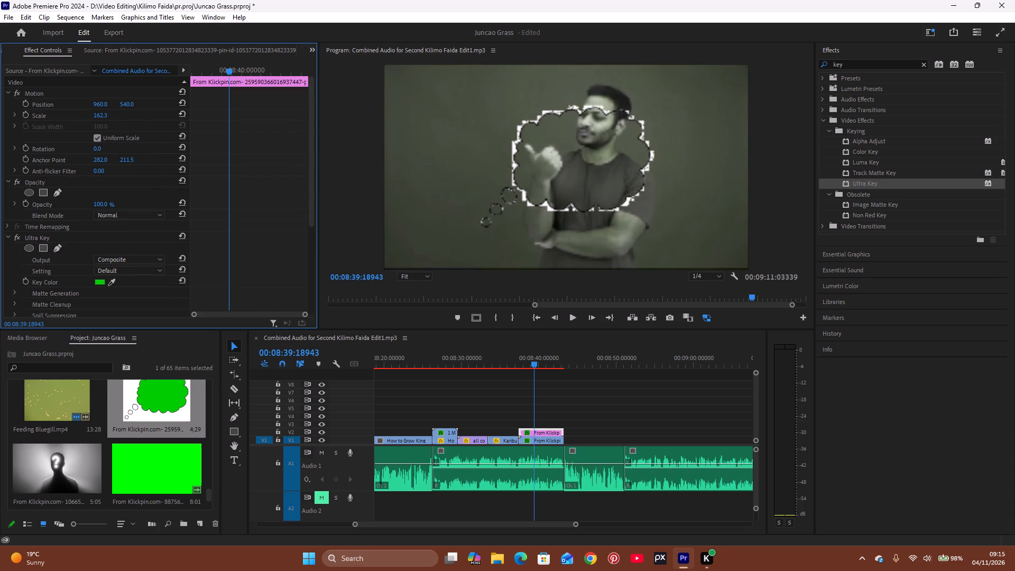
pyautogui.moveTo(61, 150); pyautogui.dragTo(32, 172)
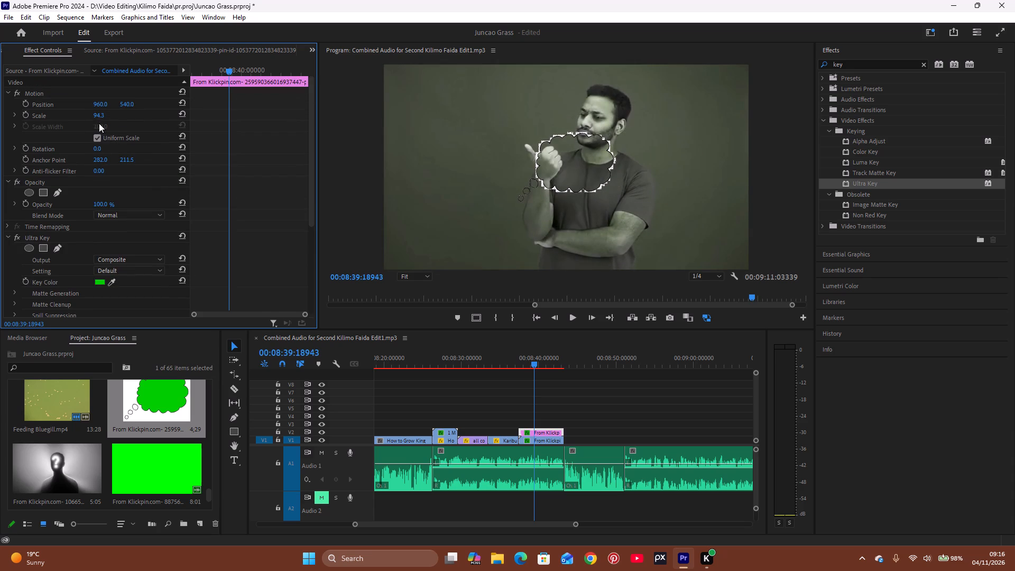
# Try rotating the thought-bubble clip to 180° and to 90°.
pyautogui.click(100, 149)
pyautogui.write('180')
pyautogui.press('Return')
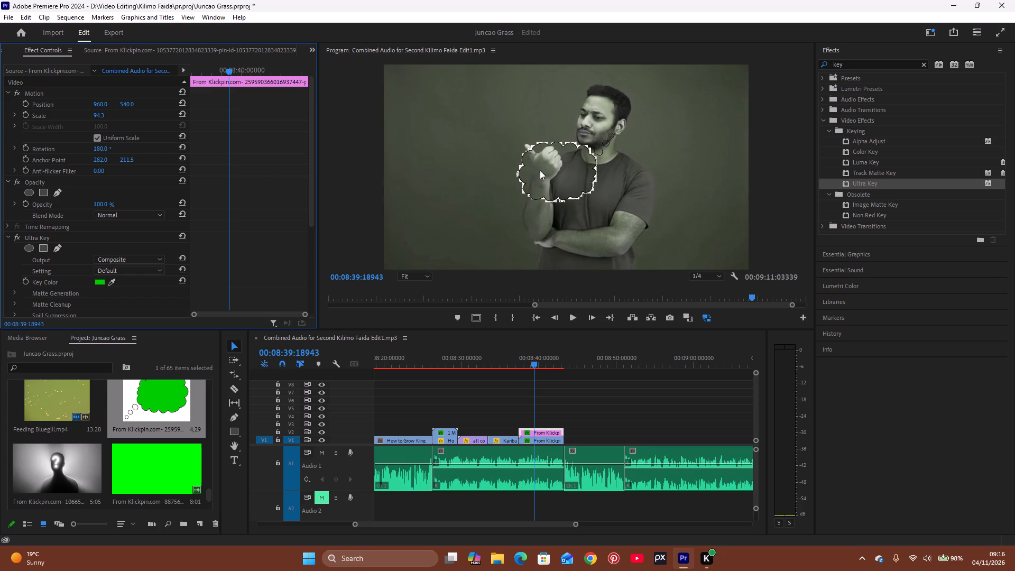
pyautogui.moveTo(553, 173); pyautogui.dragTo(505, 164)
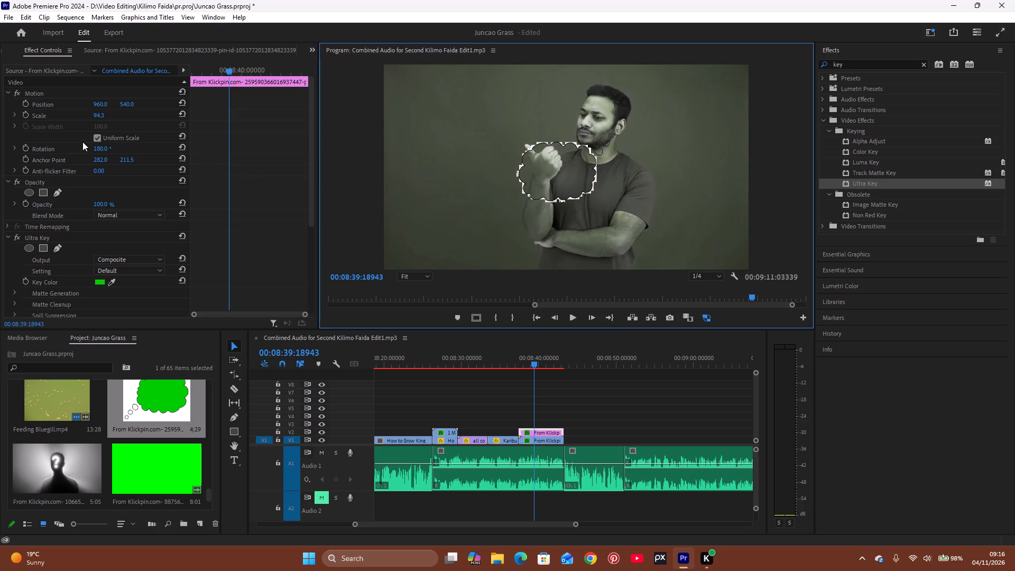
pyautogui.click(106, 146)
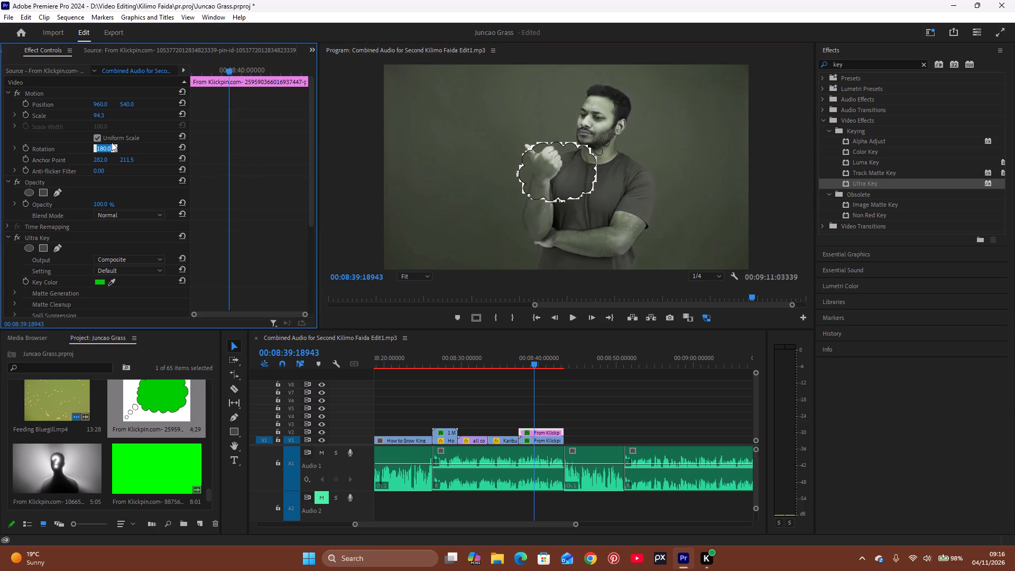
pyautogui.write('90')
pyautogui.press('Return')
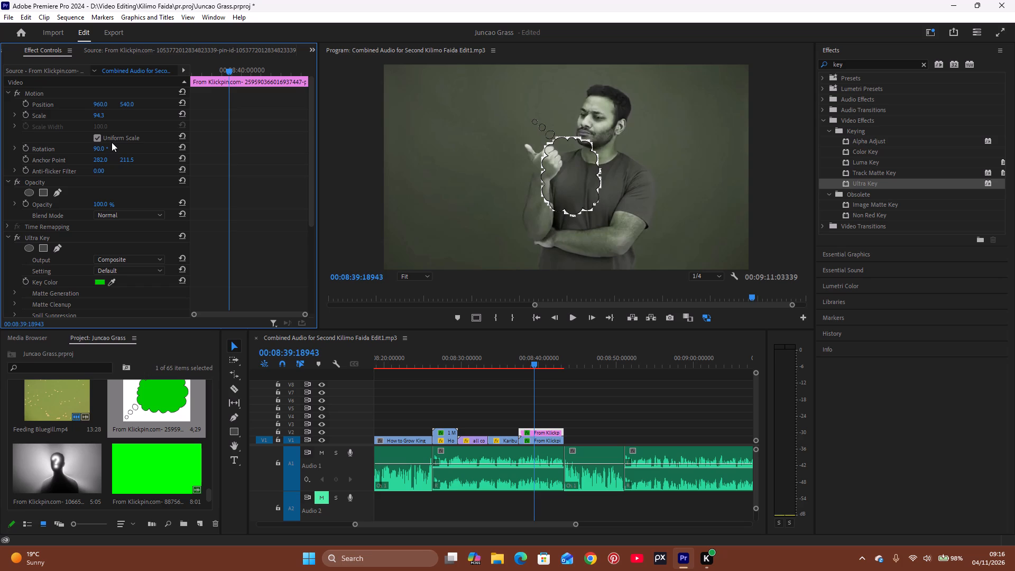
# Set the thought-bubble clip's rotation to -180°.
pyautogui.click(100, 150)
pyautogui.write('-1')
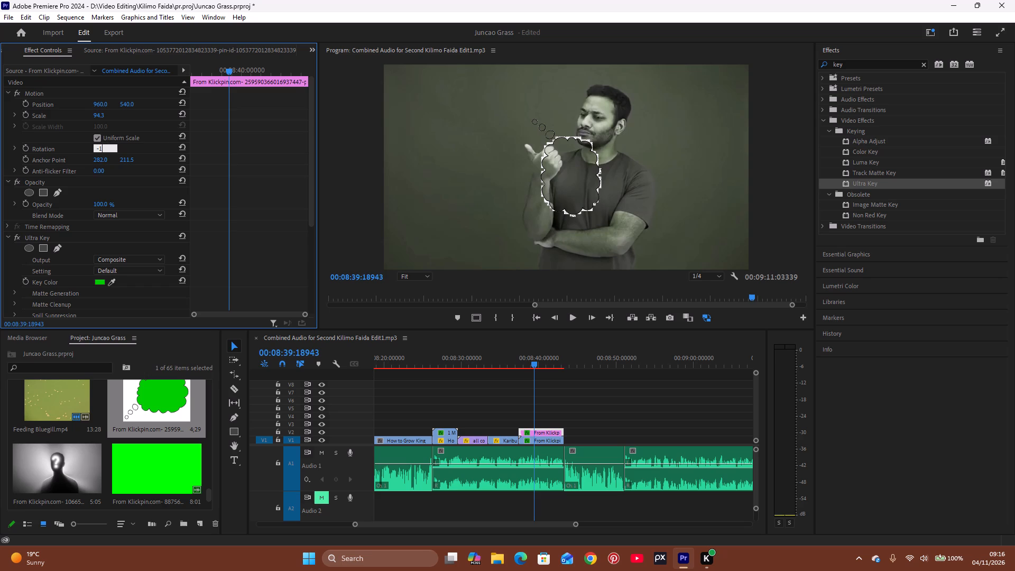
pyautogui.press('8')
pyautogui.press('0')
pyautogui.press('Return')
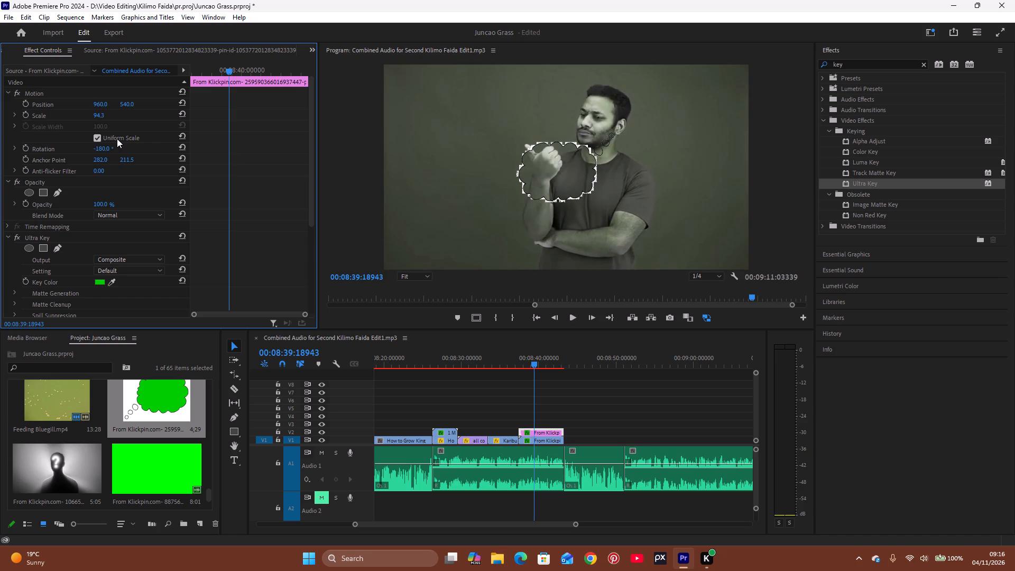
# Move the thought bubble up to a vertical position of 227 and set its scale to 84.3.
pyautogui.moveTo(556, 172); pyautogui.dragTo(535, 169)
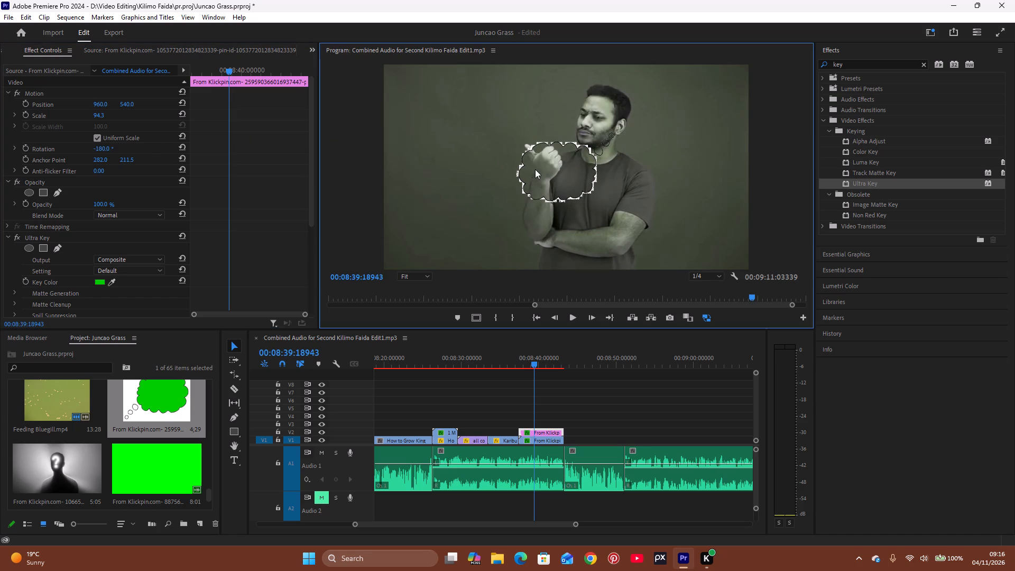
pyautogui.moveTo(535, 169); pyautogui.dragTo(525, 163)
pyautogui.moveTo(129, 104); pyautogui.dragTo(8, 149)
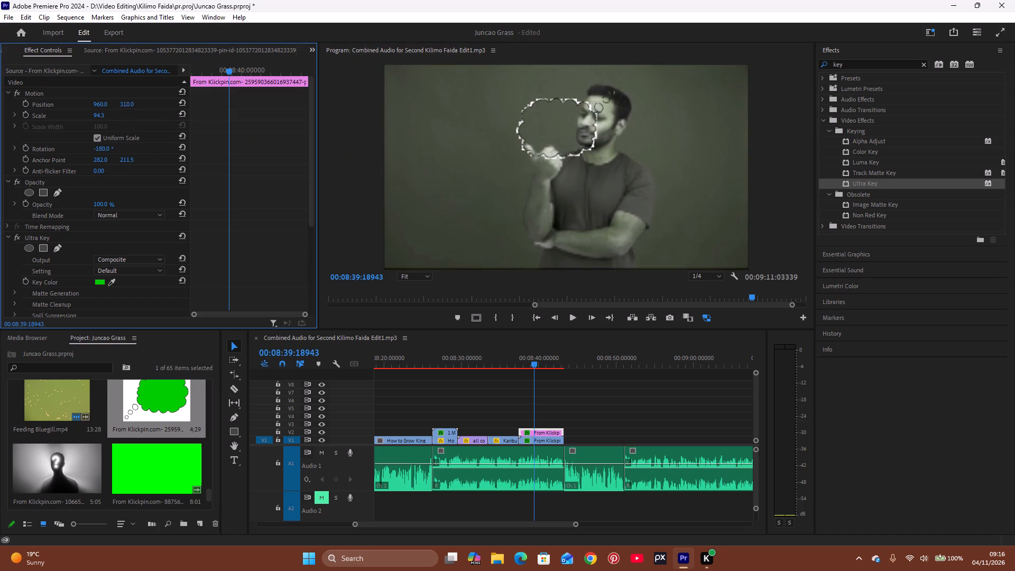
pyautogui.moveTo(8, 149); pyautogui.dragTo(113, 131)
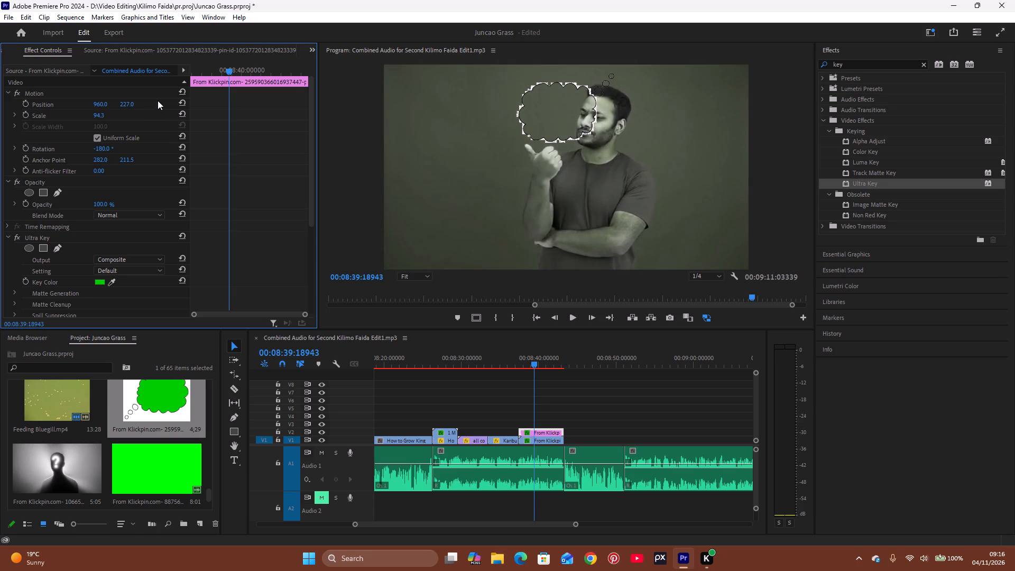
pyautogui.moveTo(96, 115); pyautogui.dragTo(219, 122)
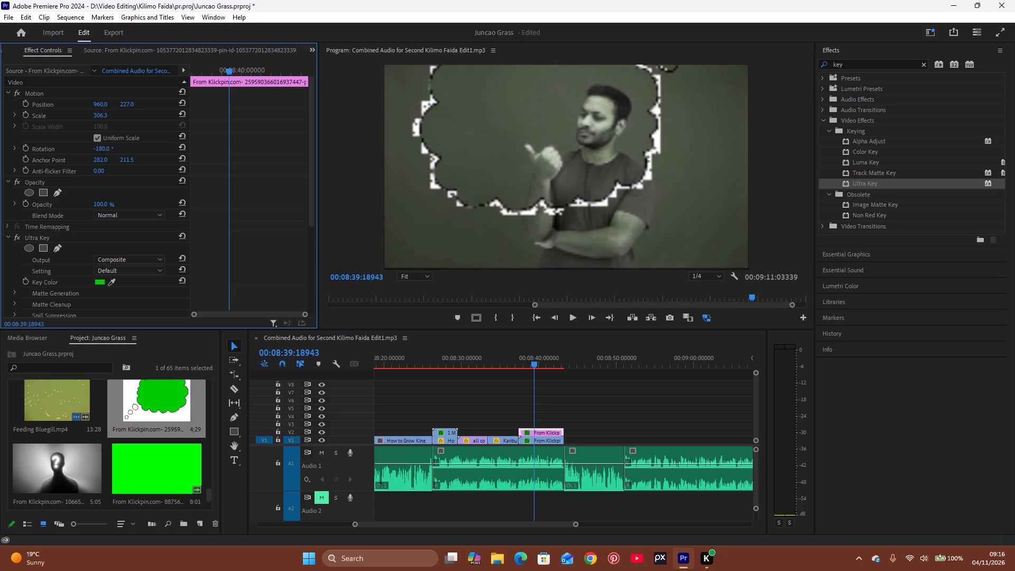
pyautogui.moveTo(219, 122); pyautogui.dragTo(91, 134)
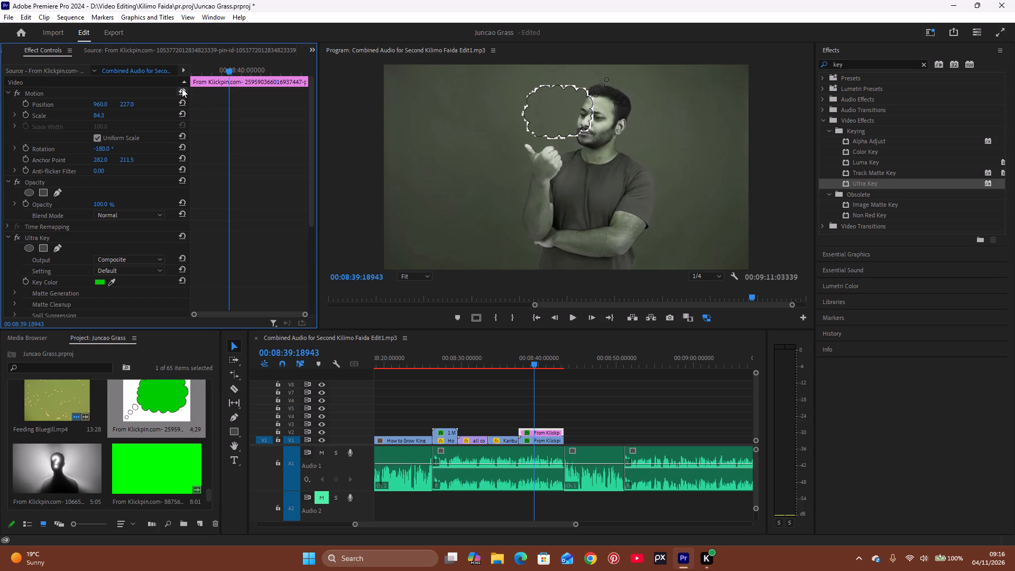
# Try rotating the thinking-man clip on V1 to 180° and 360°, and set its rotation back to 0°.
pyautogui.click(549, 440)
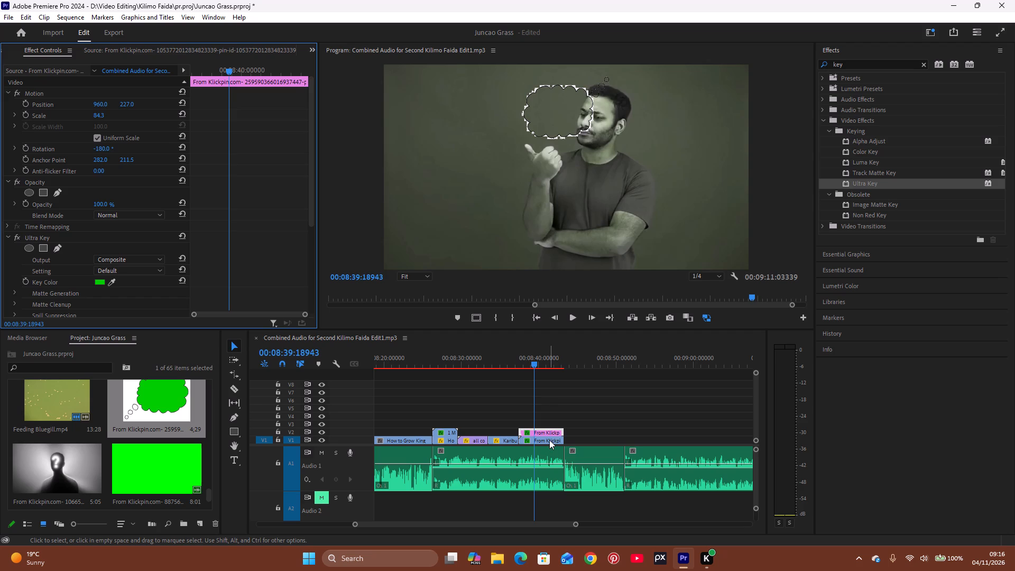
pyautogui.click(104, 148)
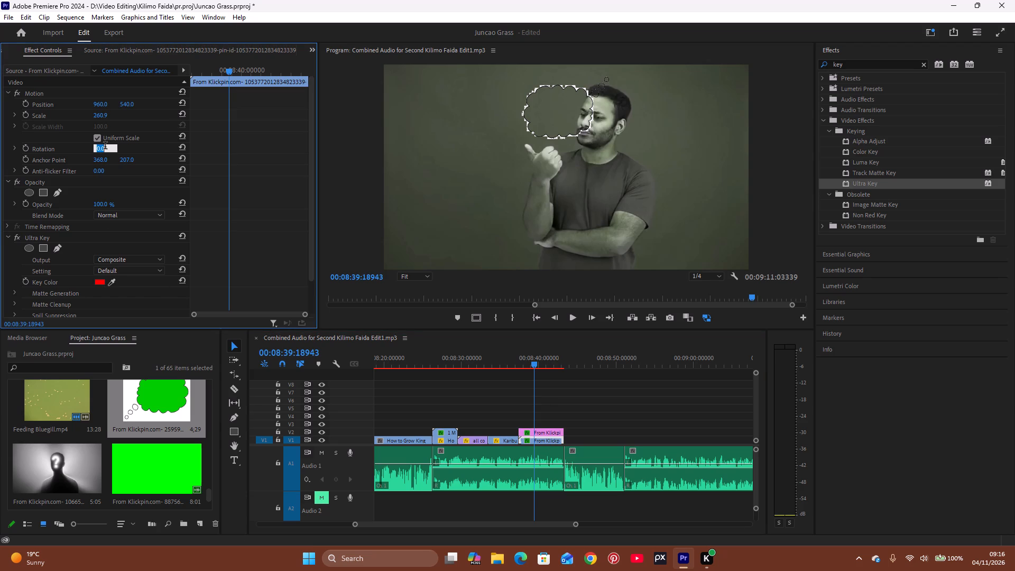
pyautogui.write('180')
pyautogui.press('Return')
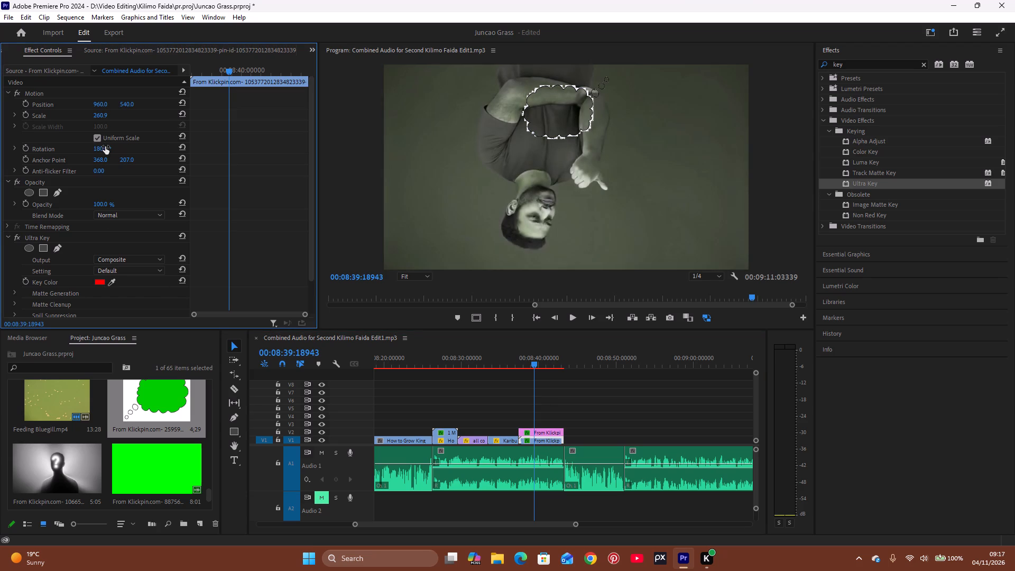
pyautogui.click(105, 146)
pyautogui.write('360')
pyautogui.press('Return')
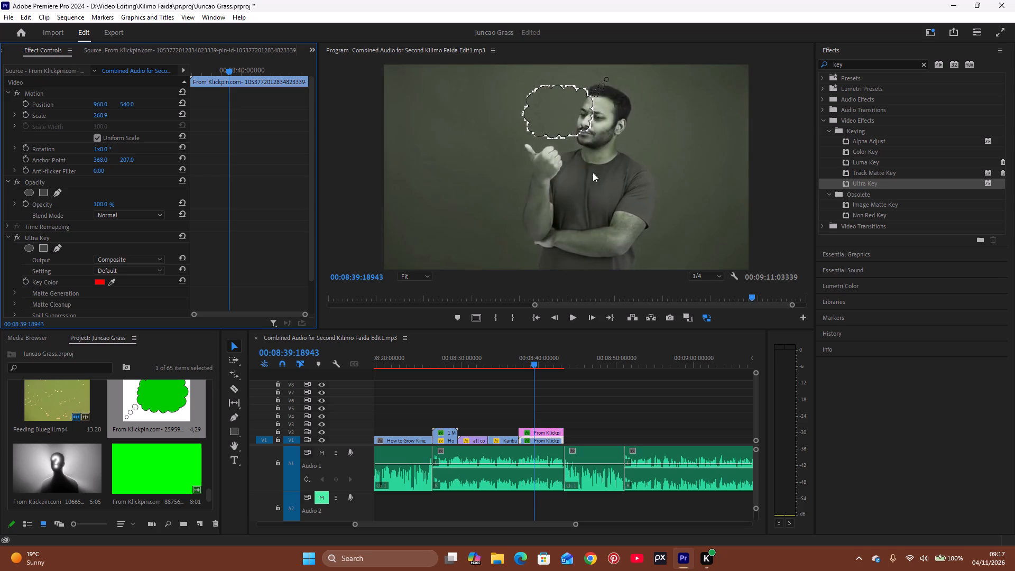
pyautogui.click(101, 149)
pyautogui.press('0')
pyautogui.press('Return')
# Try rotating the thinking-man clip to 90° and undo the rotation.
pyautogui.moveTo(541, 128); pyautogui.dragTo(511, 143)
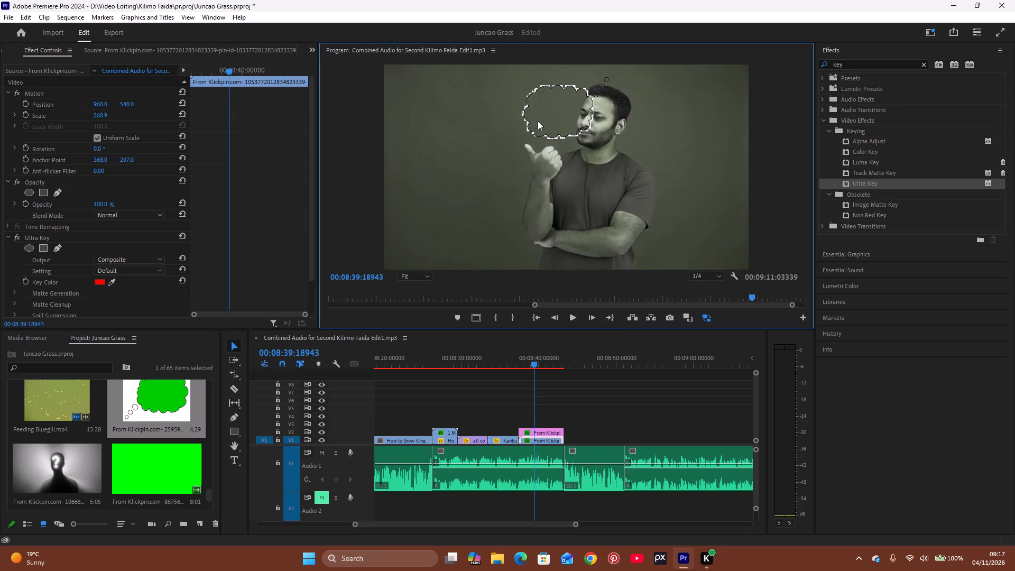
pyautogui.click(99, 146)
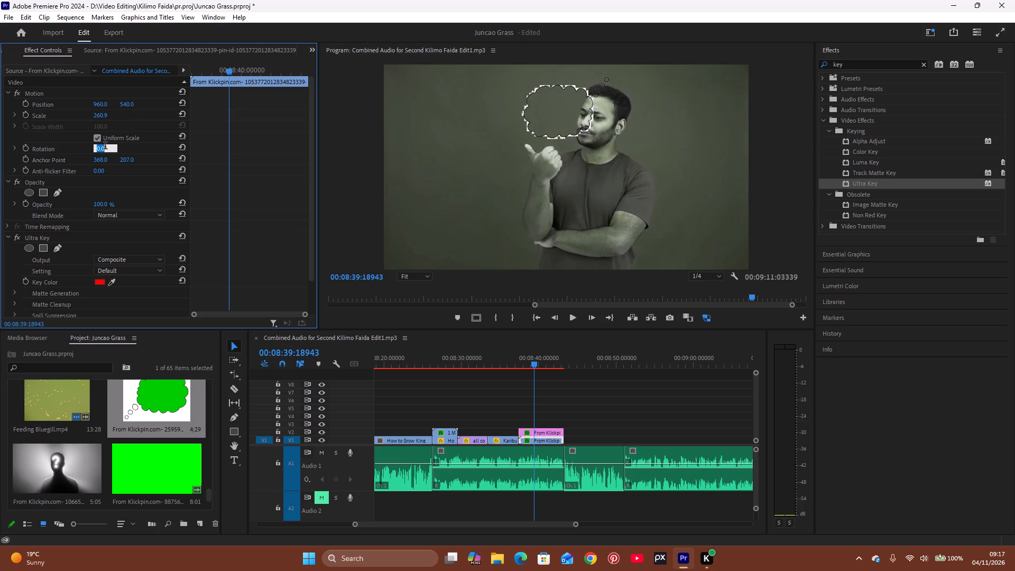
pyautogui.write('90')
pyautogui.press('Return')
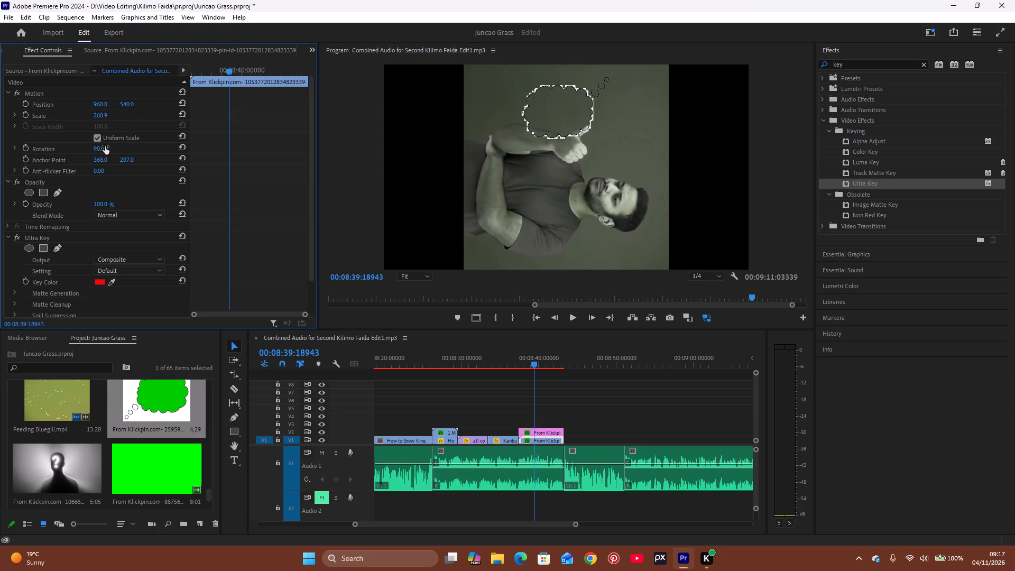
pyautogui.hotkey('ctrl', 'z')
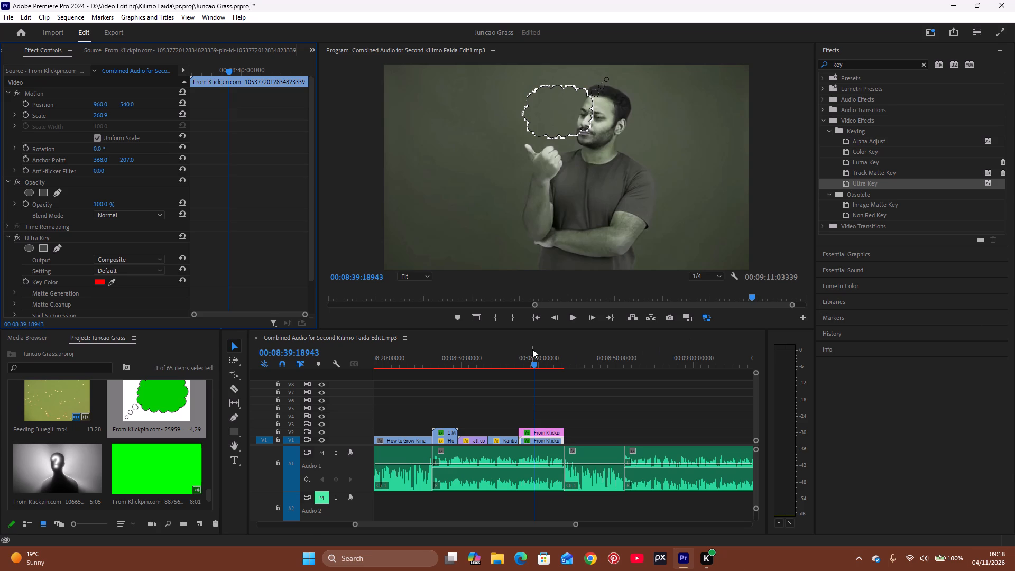
# Move the playhead back to about 00:08:38, near the start of the thinking-man clip.
pyautogui.click(527, 364)
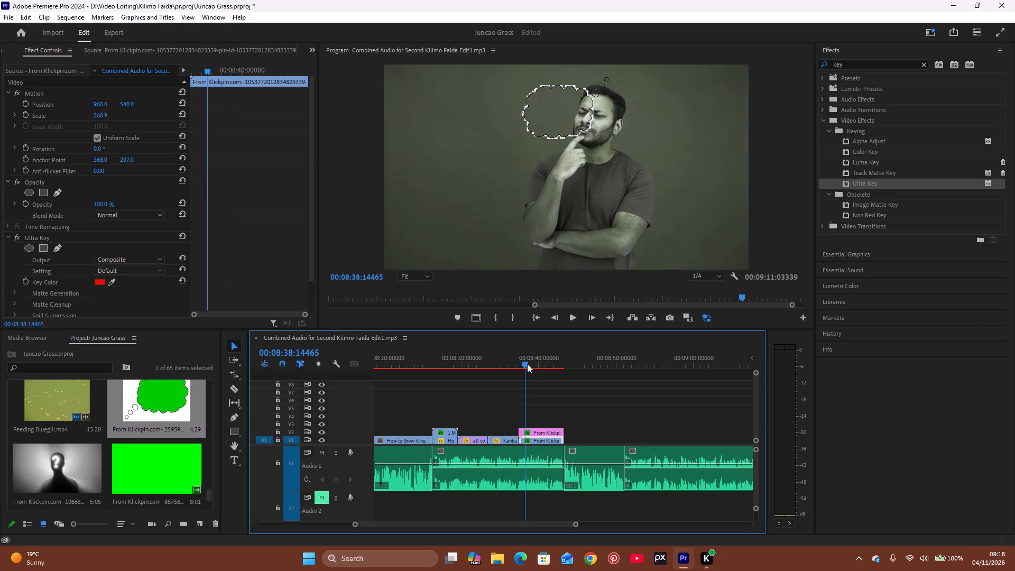
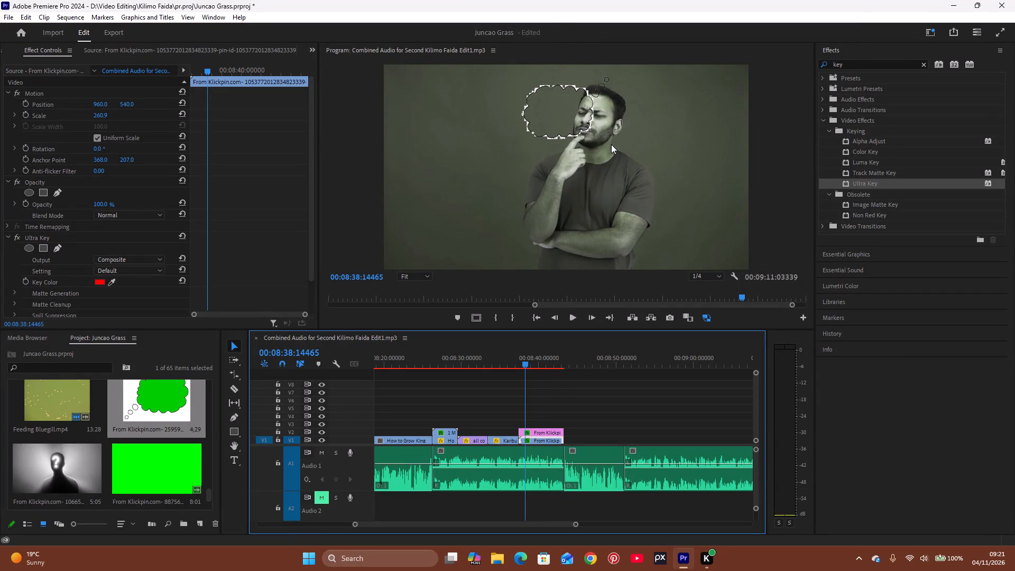
# Add a marker to the sequence at about 00:08:38 and play the narration on from there.
pyautogui.click(560, 123)
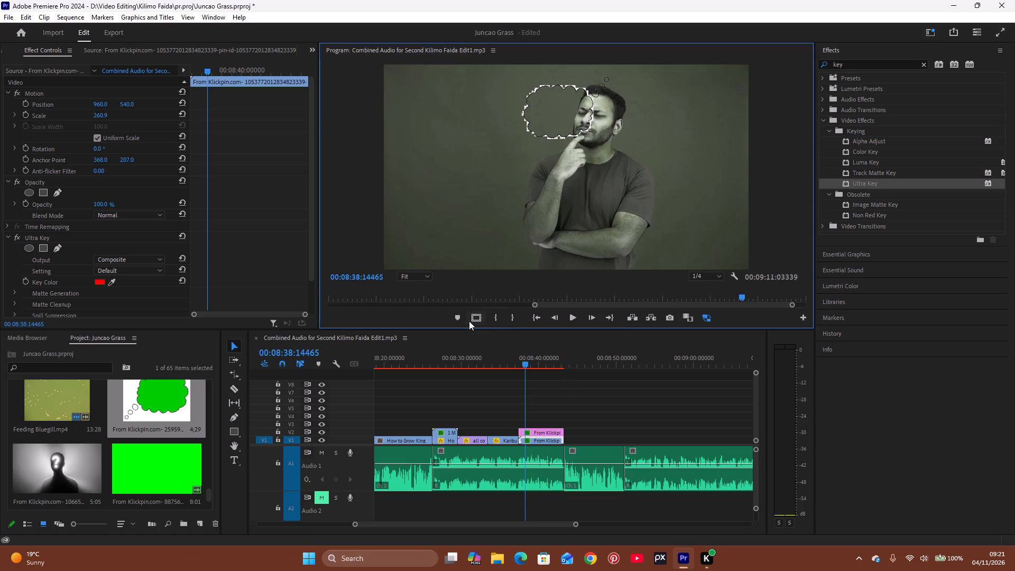
pyautogui.click(456, 319)
pyautogui.press('space')
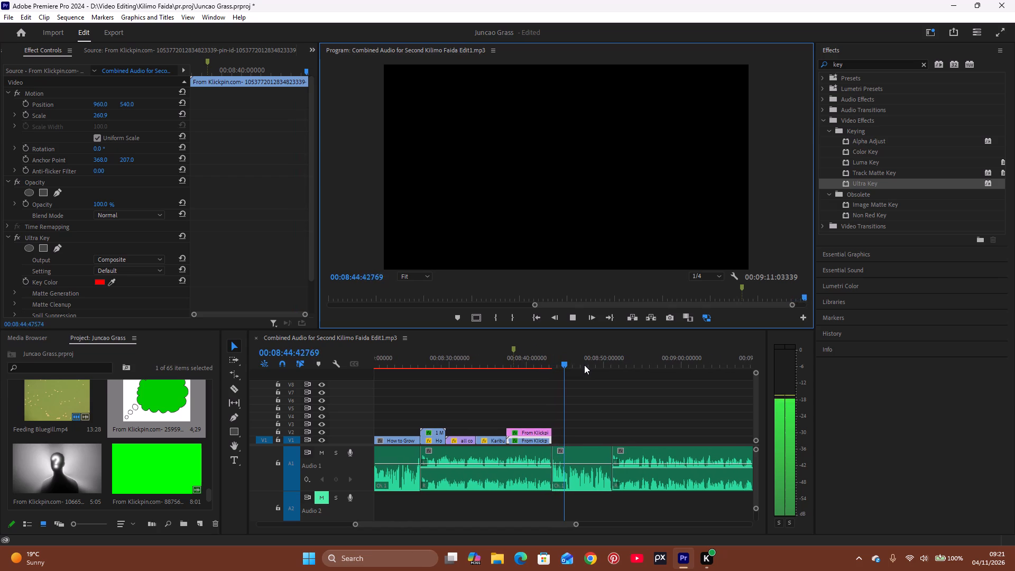
# Stop playback at about 00:08:45 and open the black-and-white silhouette clip from the project bin in the Source Monitor.
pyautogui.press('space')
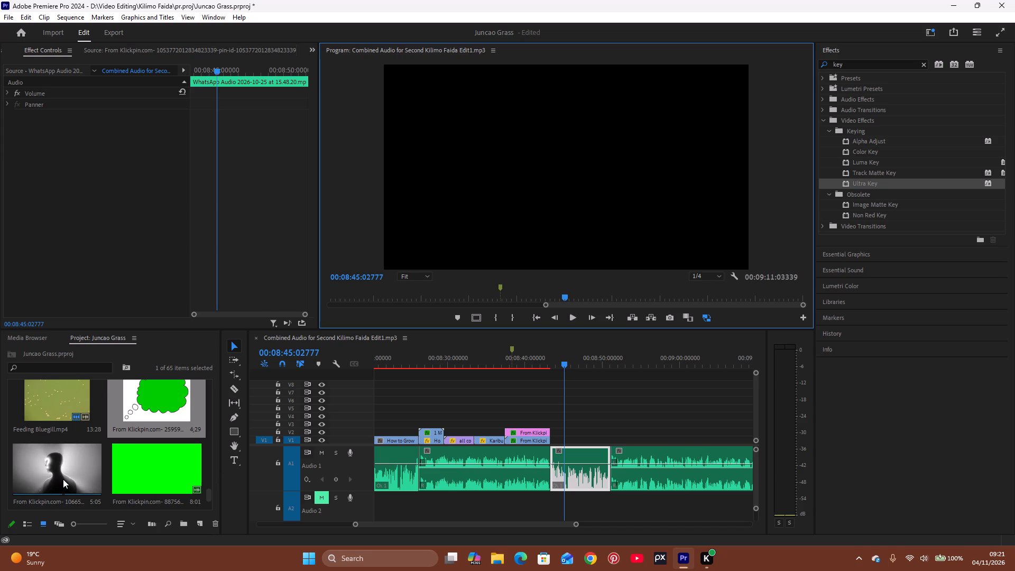
pyautogui.scroll(-1, 63, 479)
pyautogui.scroll(1, 63, 479)
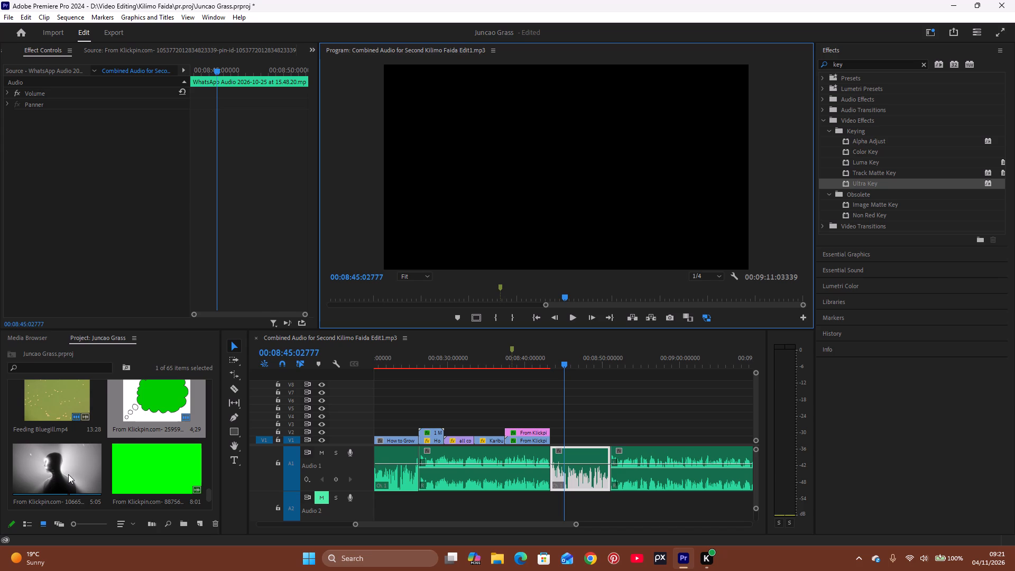
pyautogui.doubleClick(68, 472)
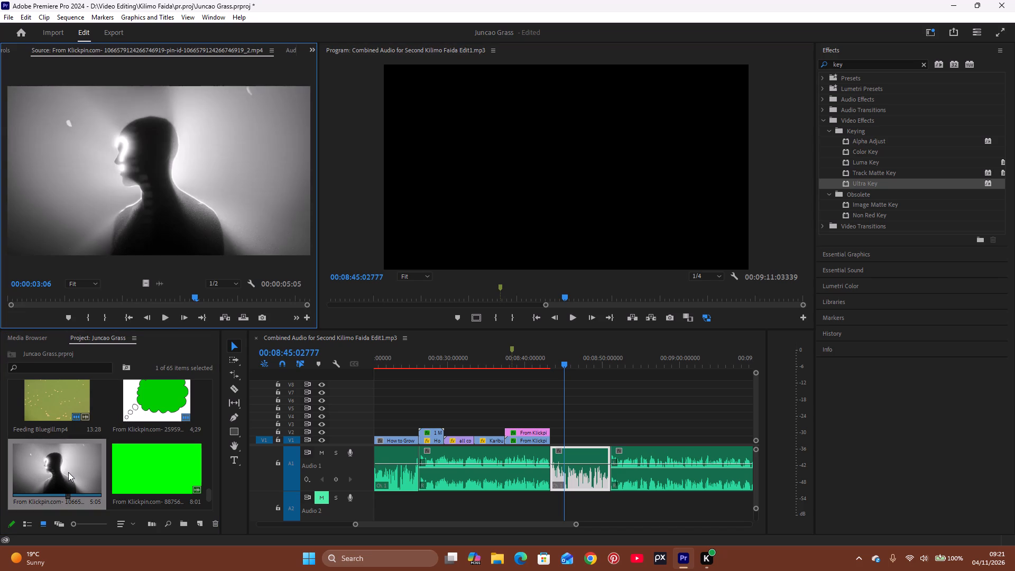
# Replace the thinking-man clip on V1, starting at about 00:08:37, with the black-and-white silhouette clip from the project bin.
pyautogui.click(536, 441)
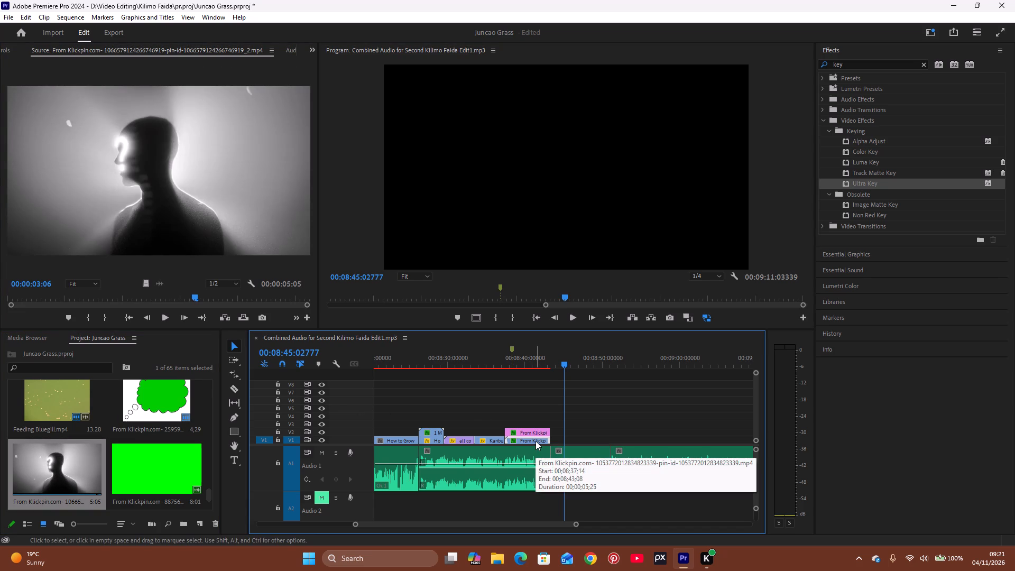
pyautogui.press('Delete')
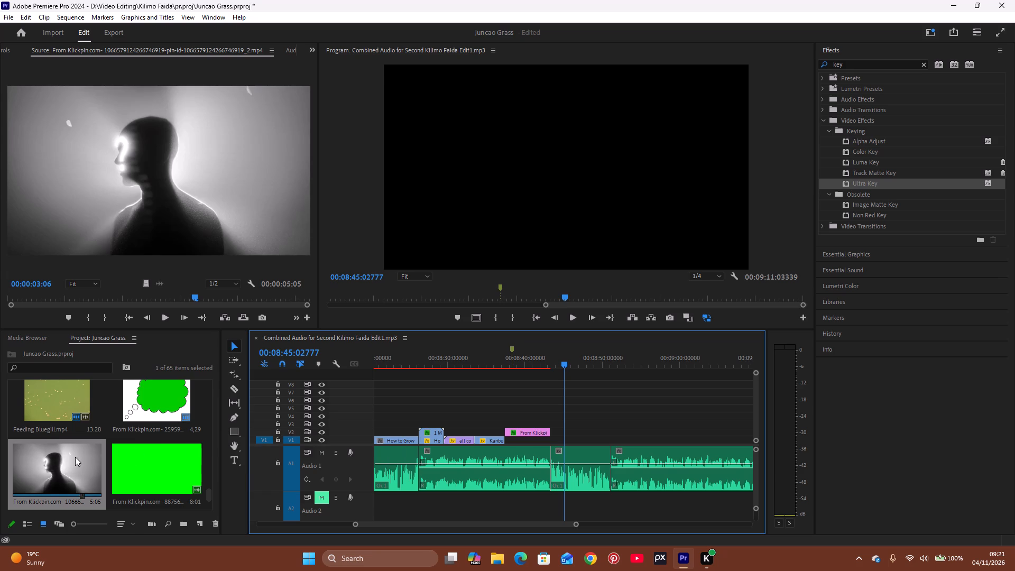
pyautogui.moveTo(49, 461); pyautogui.dragTo(507, 442)
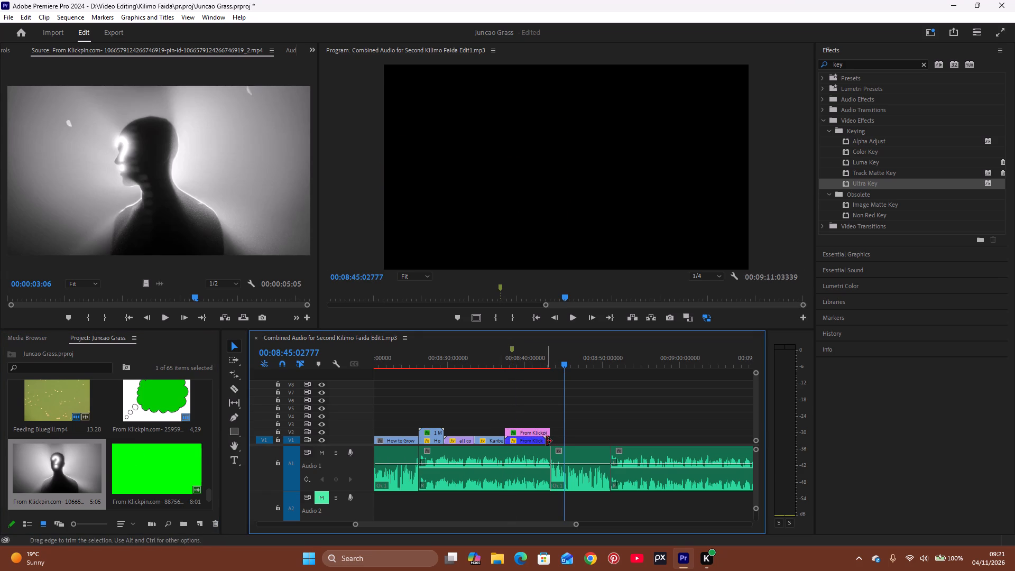
# Rate-stretch the silhouette clip on V1 so that it ends level with the thought bubble on V2.
pyautogui.moveTo(545, 438); pyautogui.dragTo(551, 440)
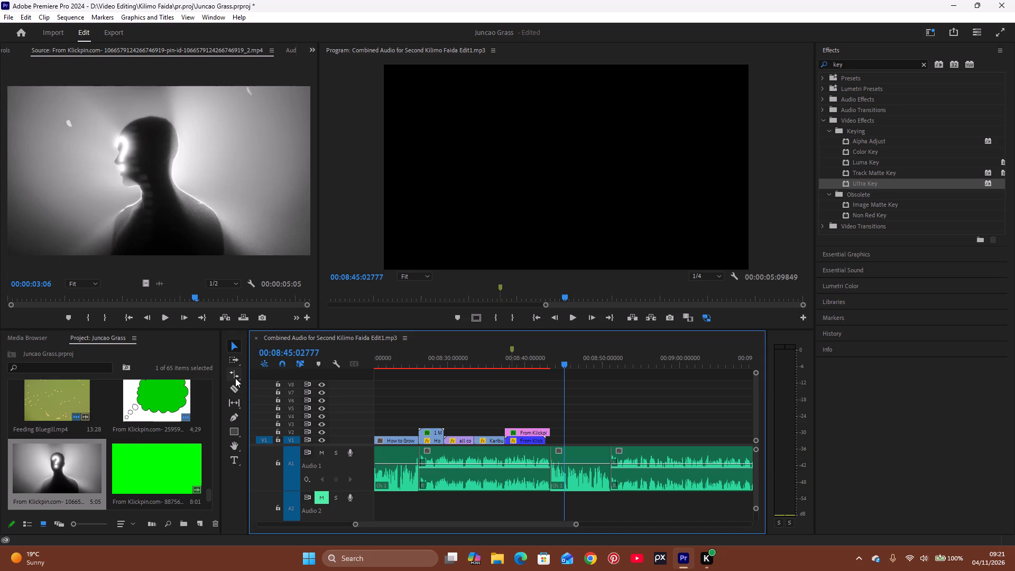
pyautogui.click(235, 375)
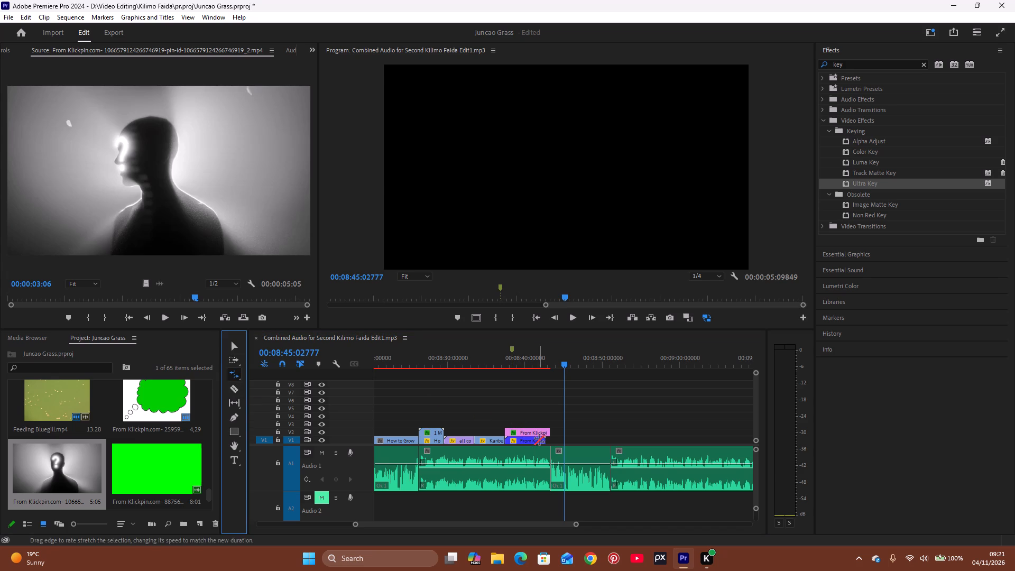
pyautogui.click(543, 441)
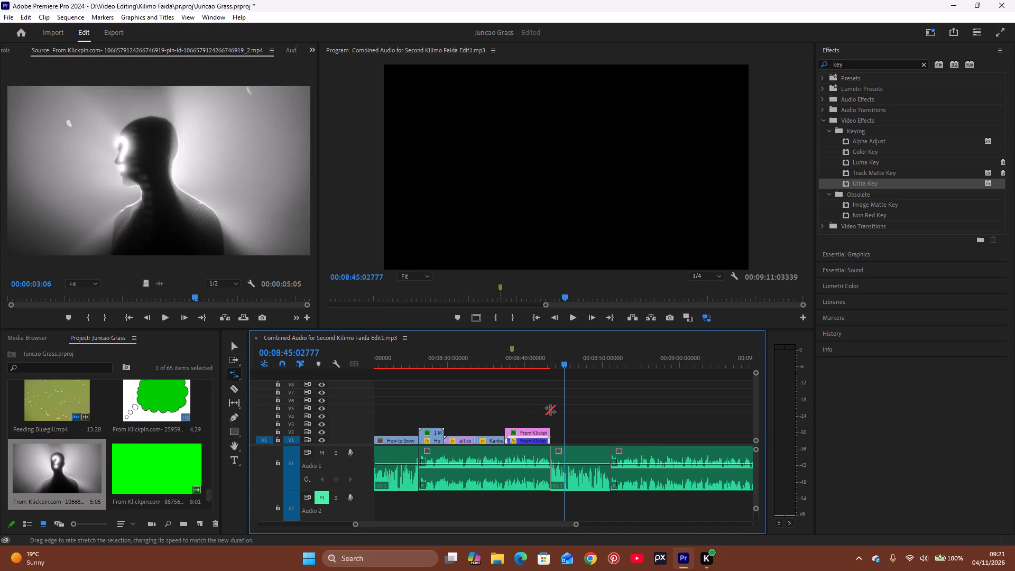
# Place the thinking-man clip, video only, on V1 directly after the stretched silhouette clip.
pyautogui.scroll(-3, 57, 462)
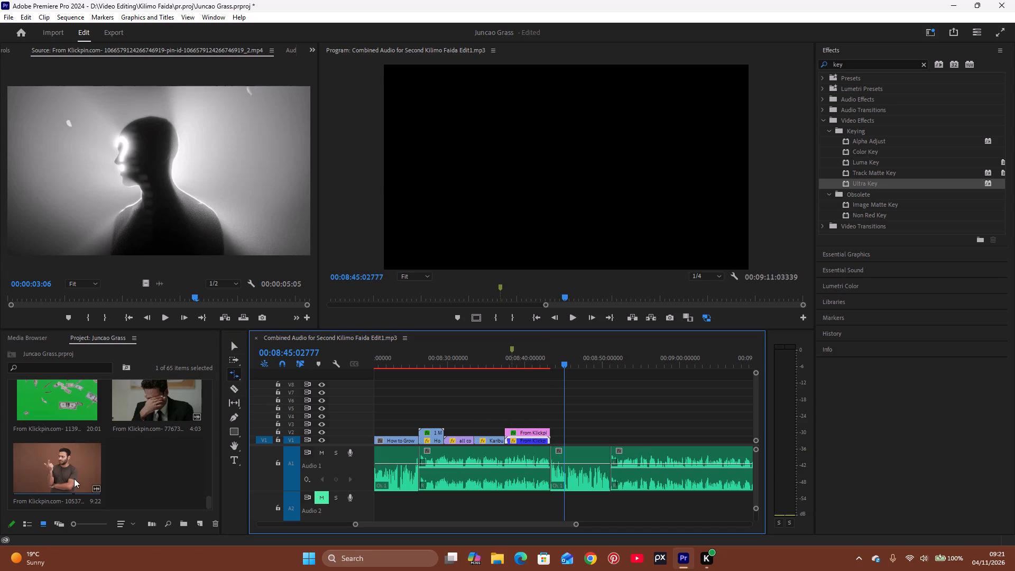
pyautogui.moveTo(74, 472); pyautogui.dragTo(549, 439)
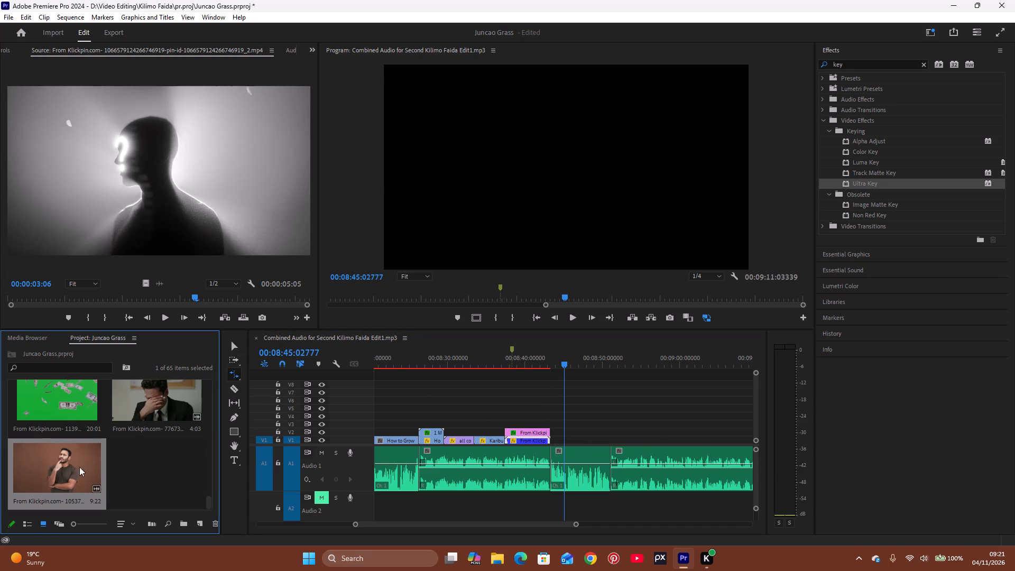
pyautogui.moveTo(59, 468); pyautogui.dragTo(522, 545)
pyautogui.moveTo(522, 545); pyautogui.dragTo(0, 523)
pyautogui.doubleClick(62, 463)
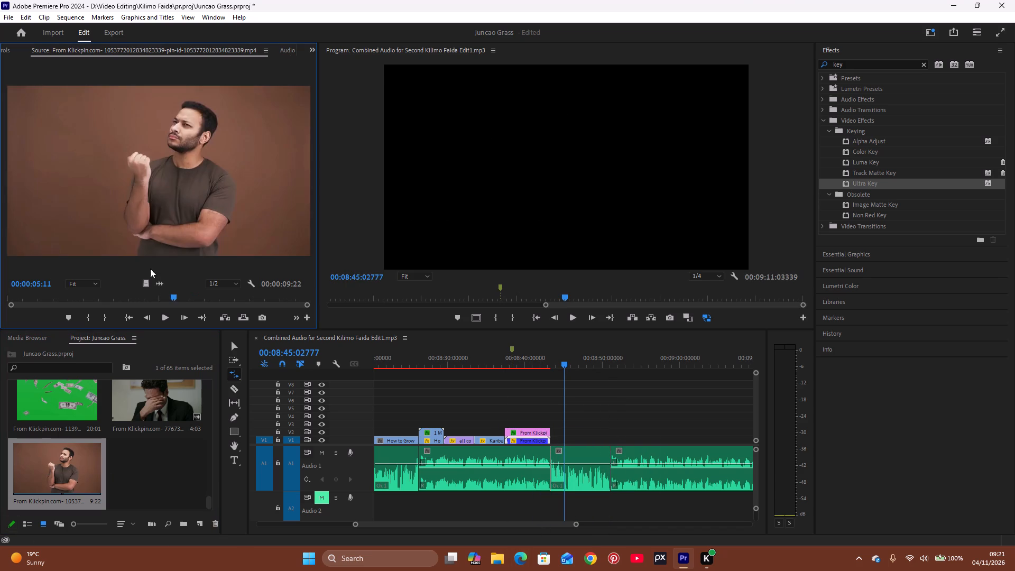
pyautogui.moveTo(147, 288); pyautogui.dragTo(564, 443)
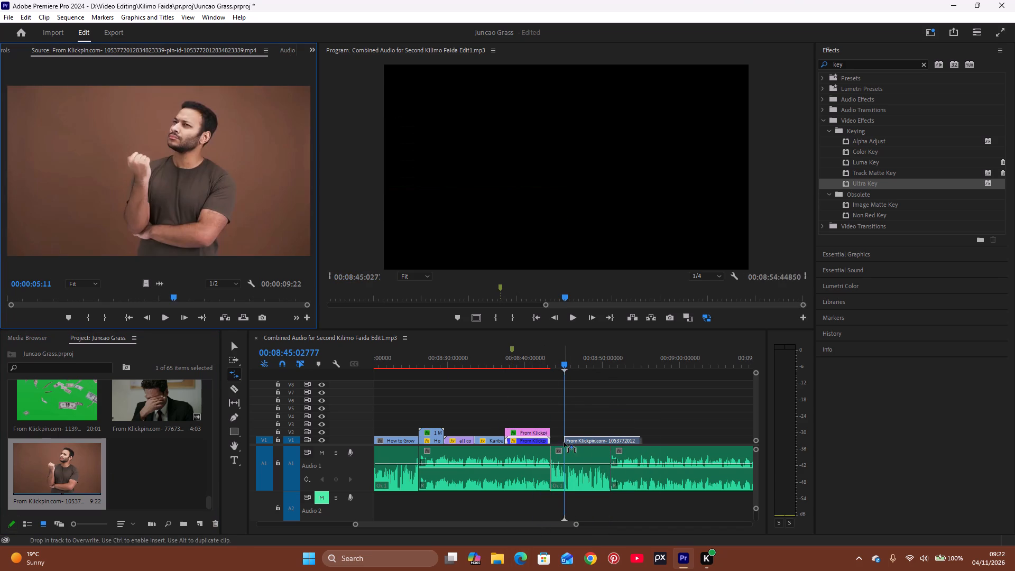
pyautogui.moveTo(564, 443); pyautogui.dragTo(552, 447)
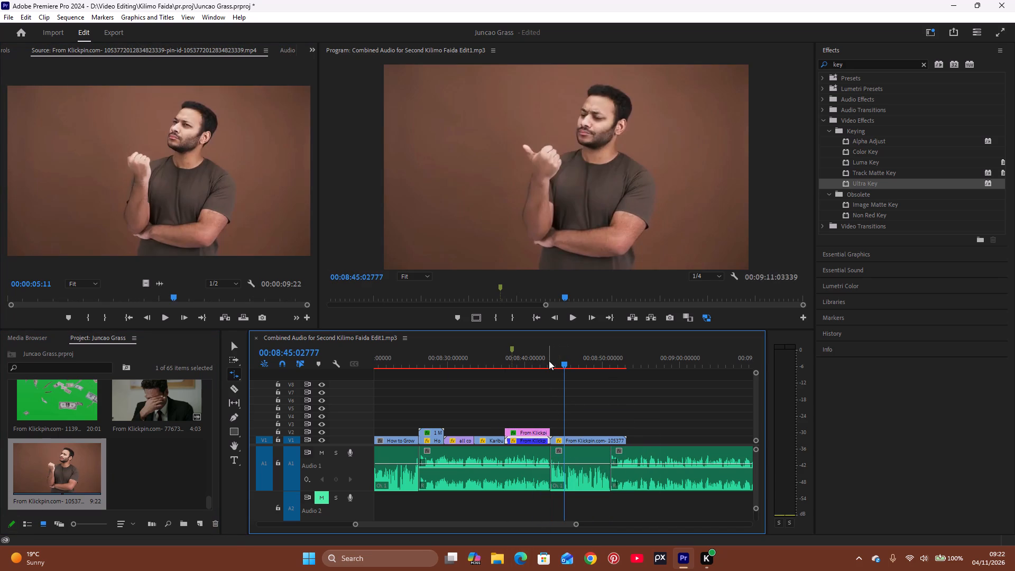
# Preview the newly placed thinking-man clip and trim its end back to about 00:08:45.
pyautogui.click(549, 361)
pyautogui.press('space')
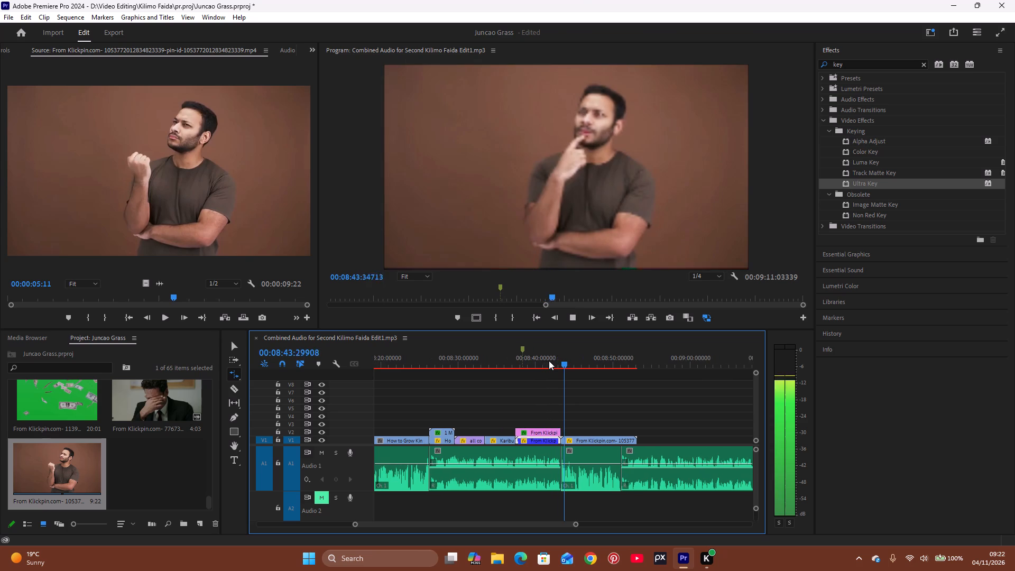
pyautogui.press('space')
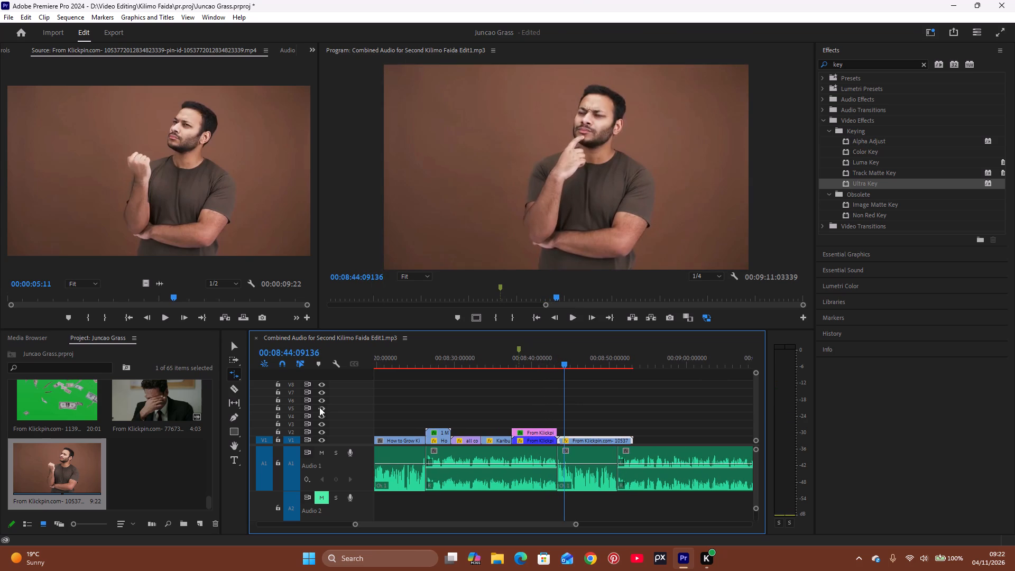
pyautogui.scroll(1, 45, 448)
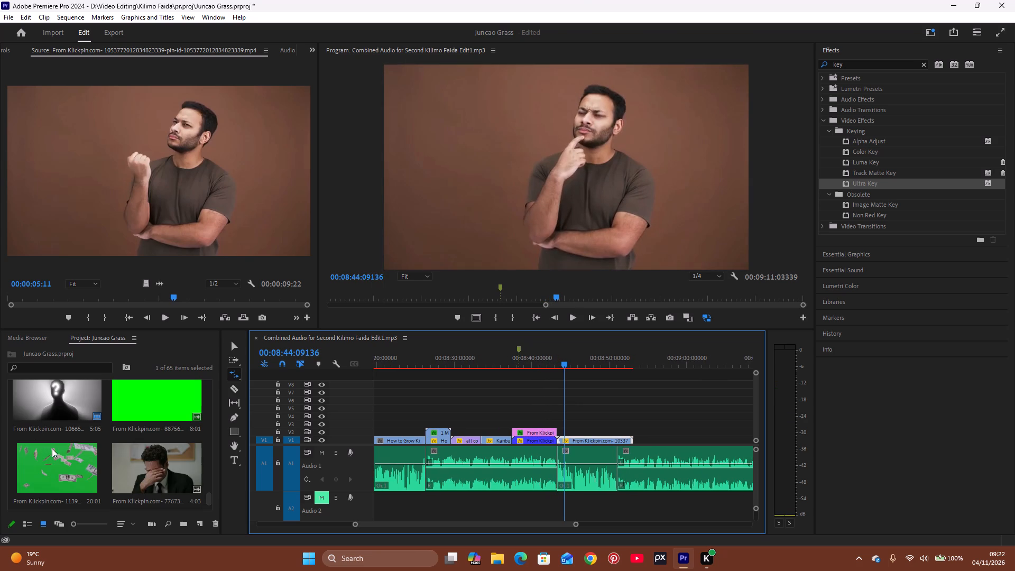
pyautogui.scroll(-3, 96, 464)
pyautogui.scroll(1, 95, 465)
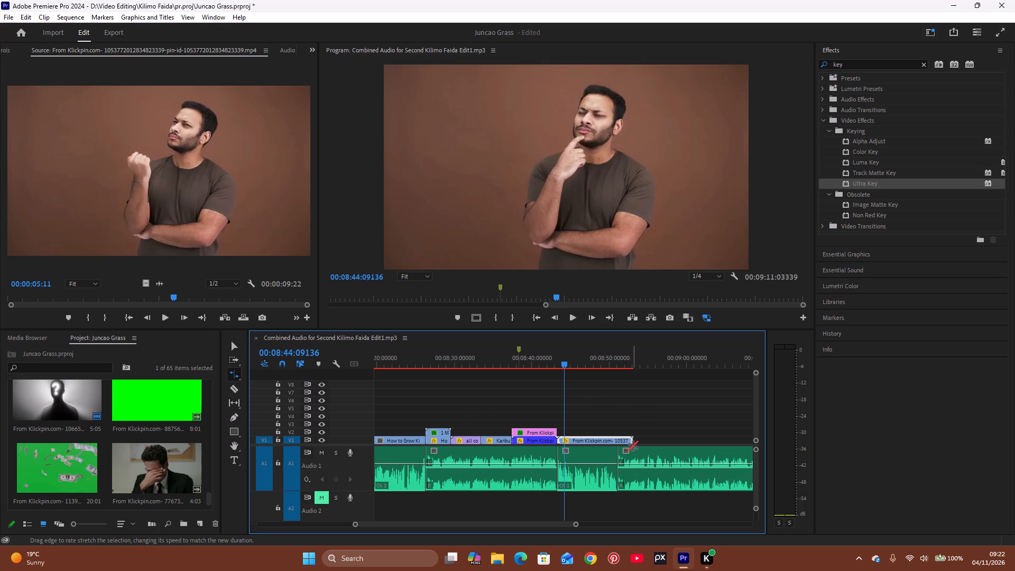
pyautogui.press('space')
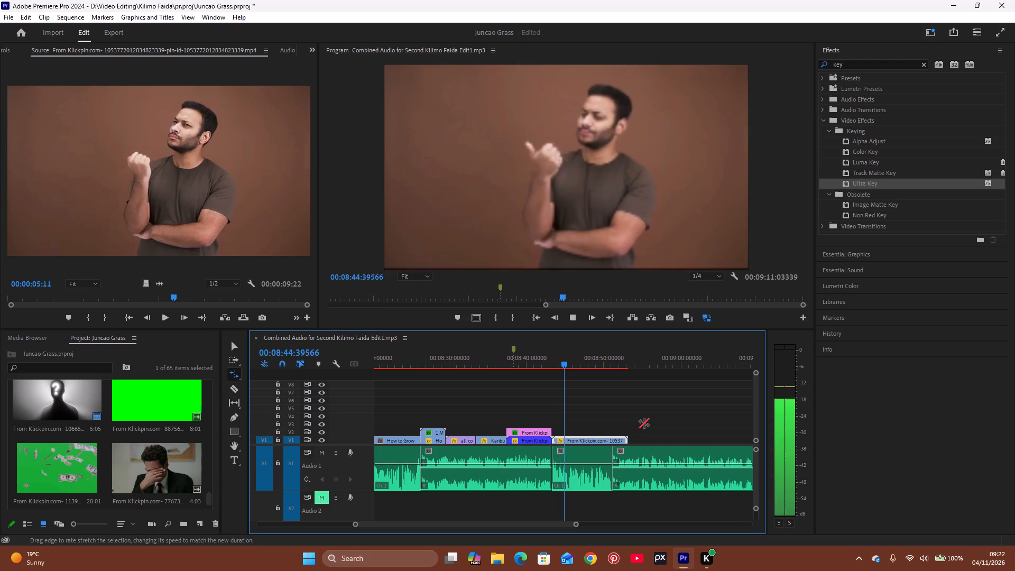
pyautogui.press('space')
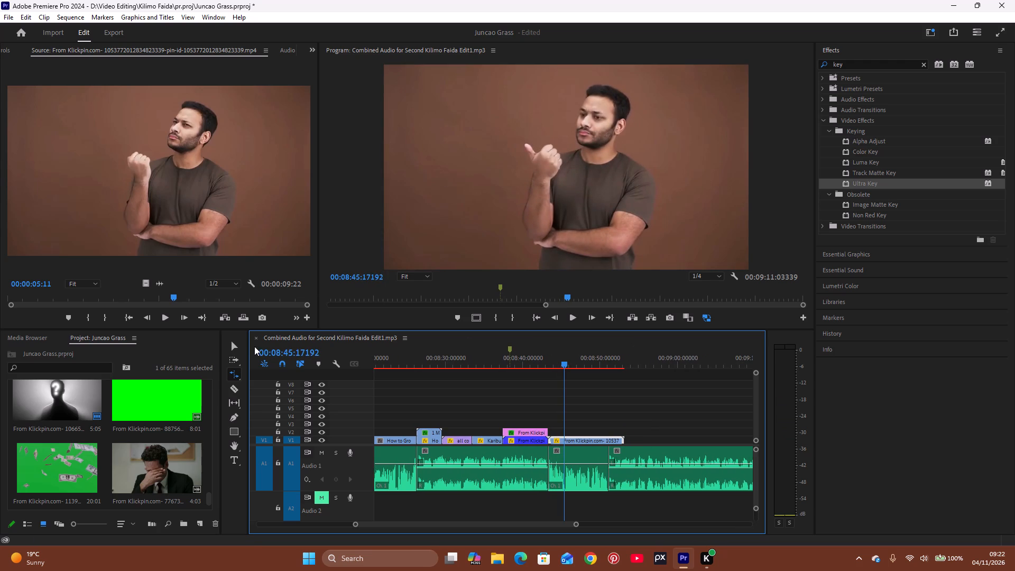
pyautogui.click(240, 349)
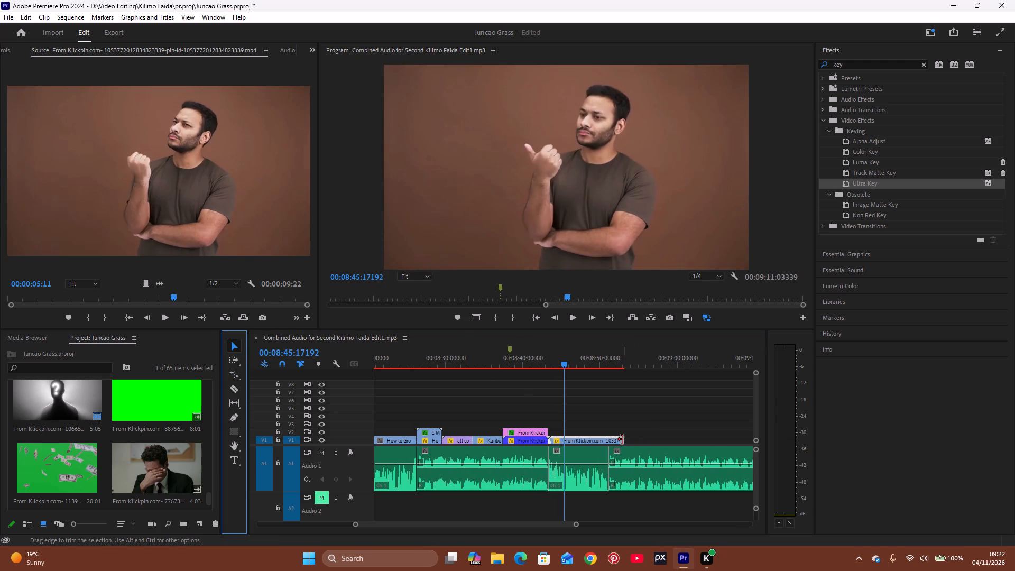
pyautogui.moveTo(623, 439); pyautogui.dragTo(565, 445)
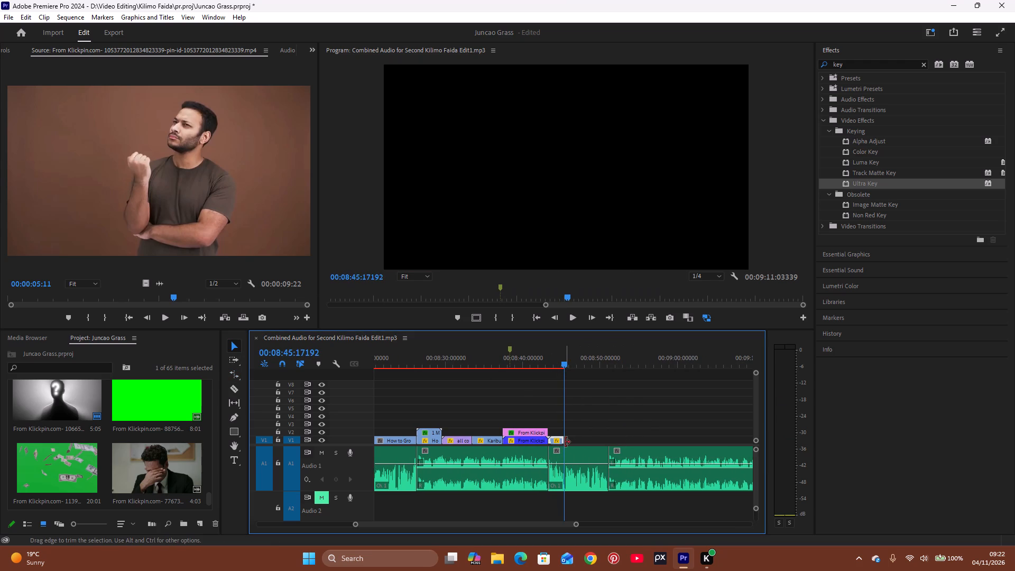
# Play the narration on from the trimmed clip's end to about 00:08:47.
pyautogui.press('space')
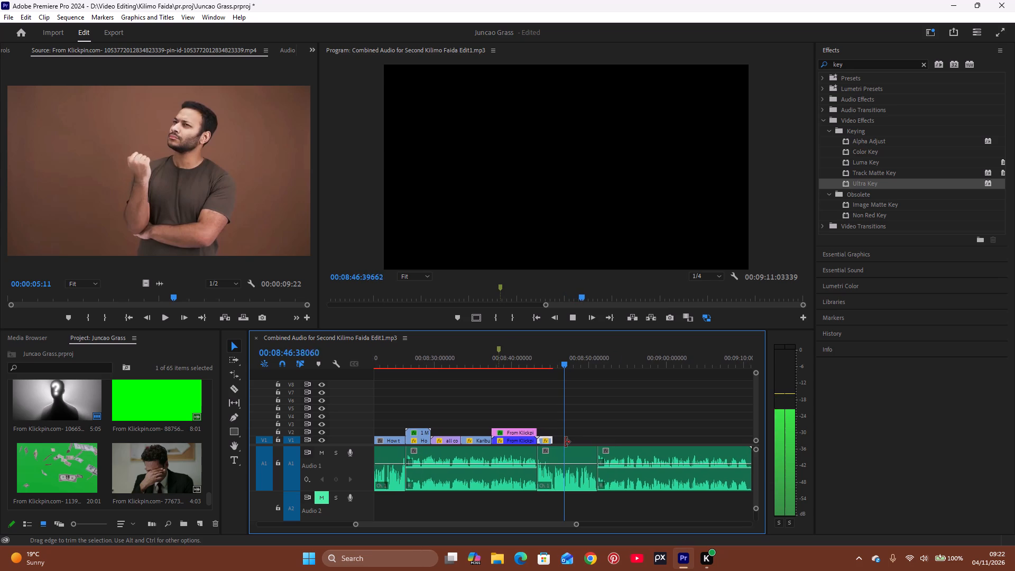
pyautogui.press('space')
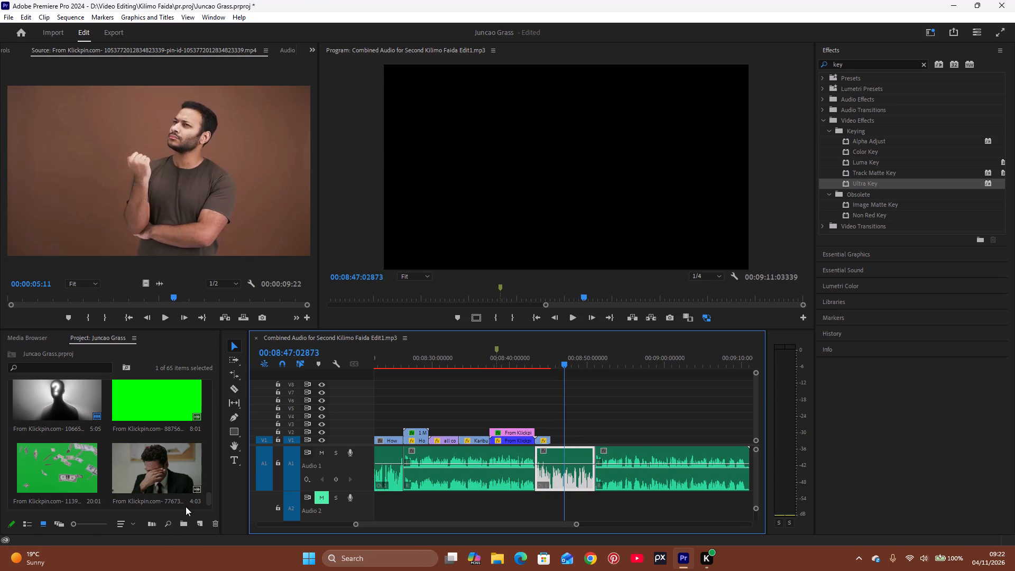
# Load the How to Grow King Grass video from the bin as source and widen its time ruler to the full length.
pyautogui.scroll(4, 141, 475)
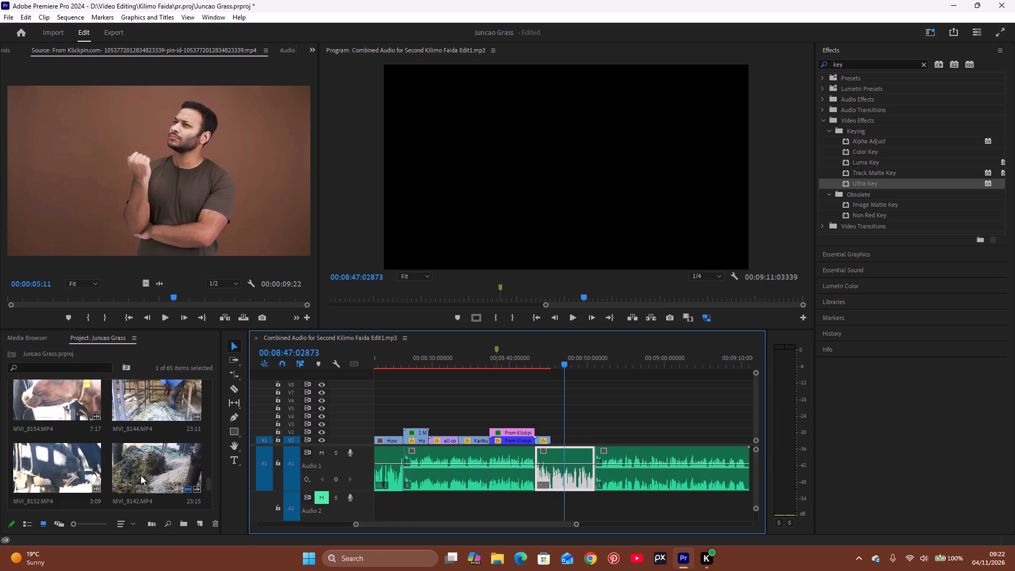
pyautogui.scroll(17, 141, 475)
pyautogui.scroll(6, 141, 475)
pyautogui.scroll(20, 141, 475)
pyautogui.doubleClick(42, 480)
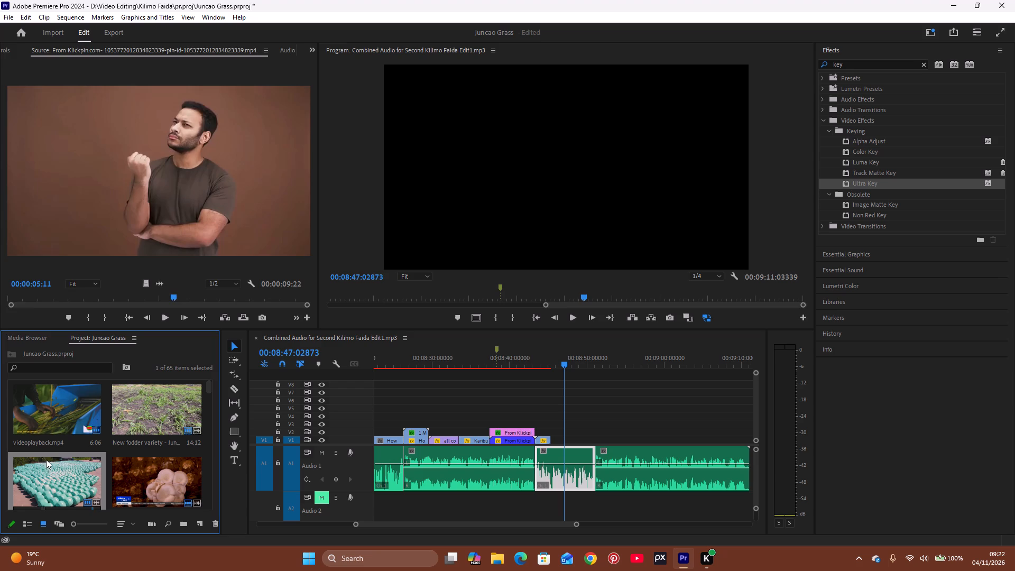
pyautogui.click(45, 296)
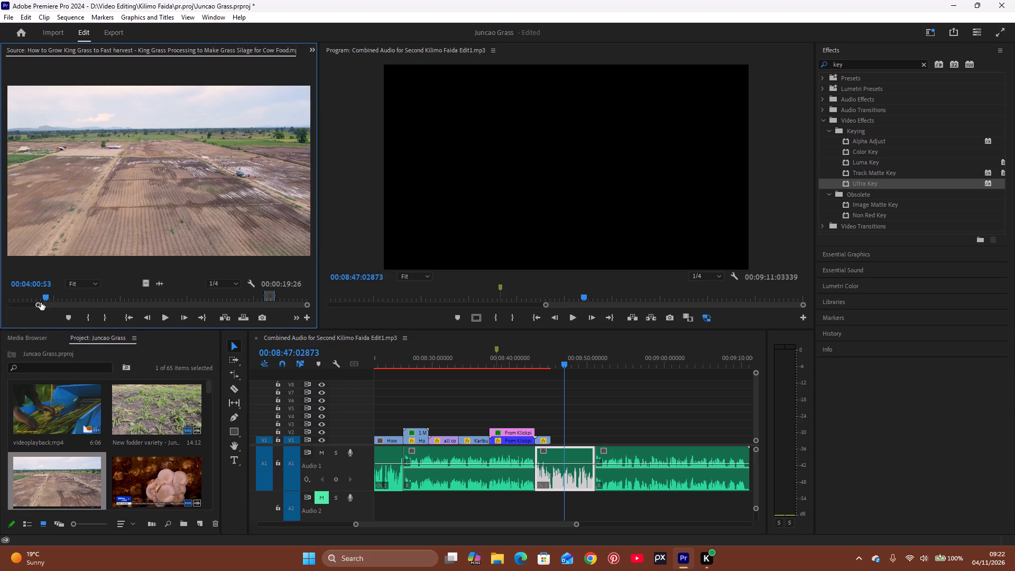
pyautogui.moveTo(39, 302); pyautogui.dragTo(4, 310)
# Scan the King Grass source video from about 00:00:31 to 00:05:13 for a shot to cover the narration.
pyautogui.click(84, 295)
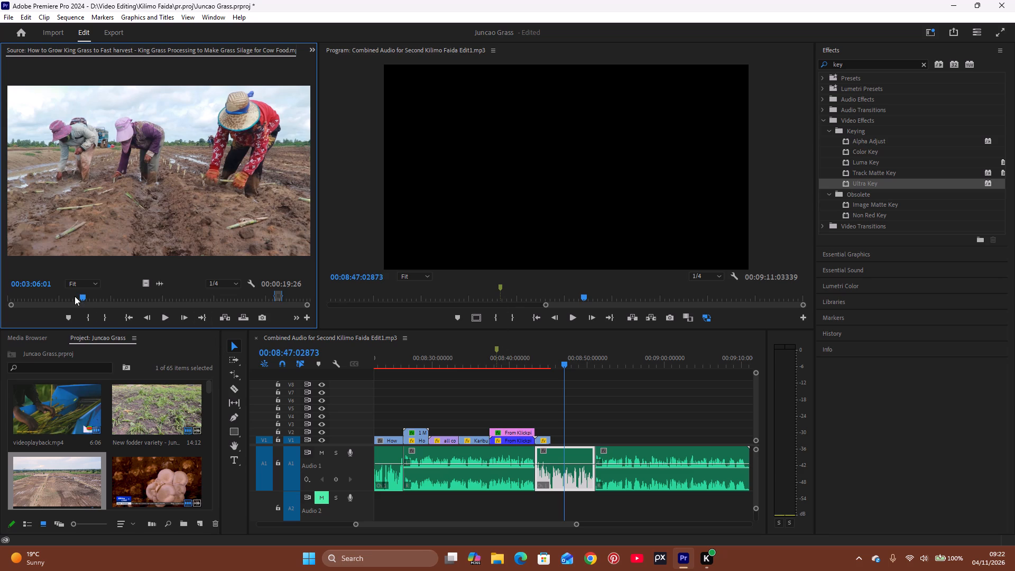
pyautogui.moveTo(75, 296); pyautogui.dragTo(21, 293)
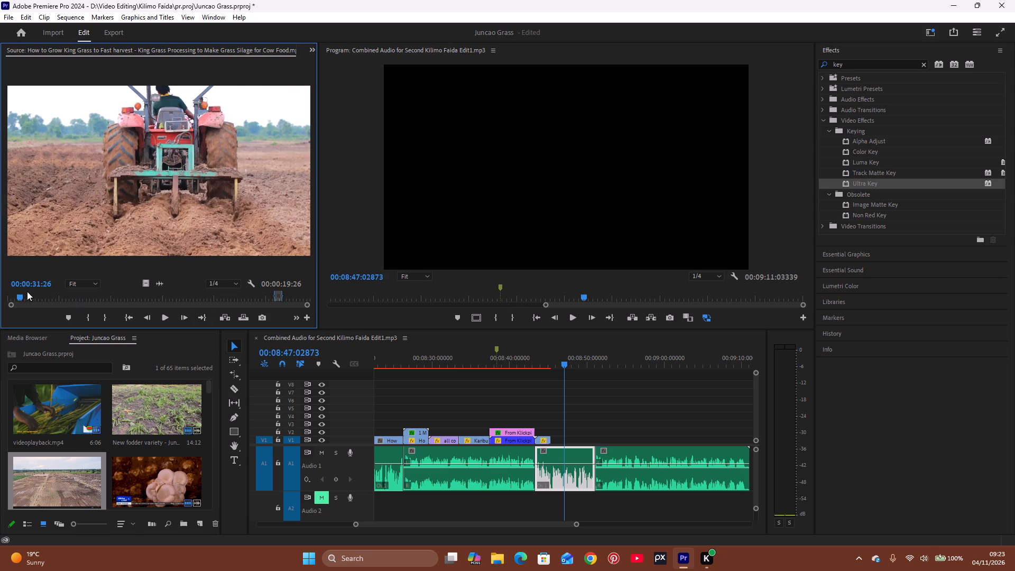
pyautogui.click(24, 296)
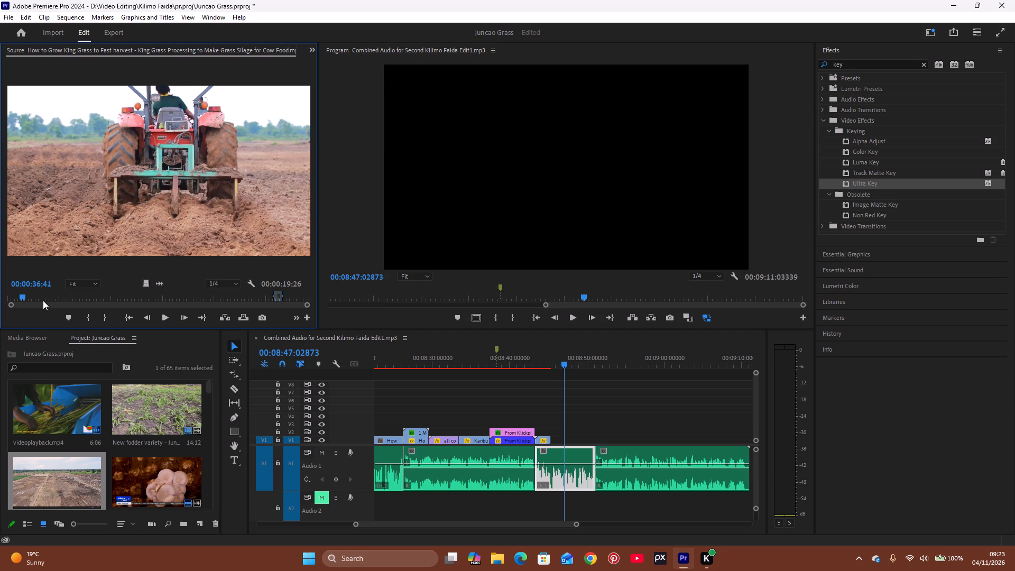
pyautogui.click(43, 300)
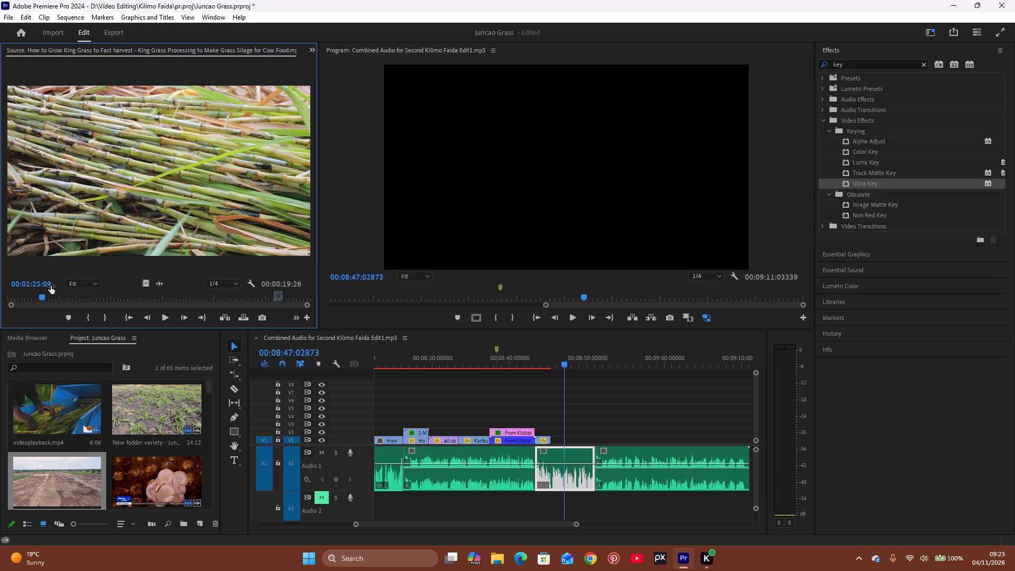
pyautogui.click(52, 295)
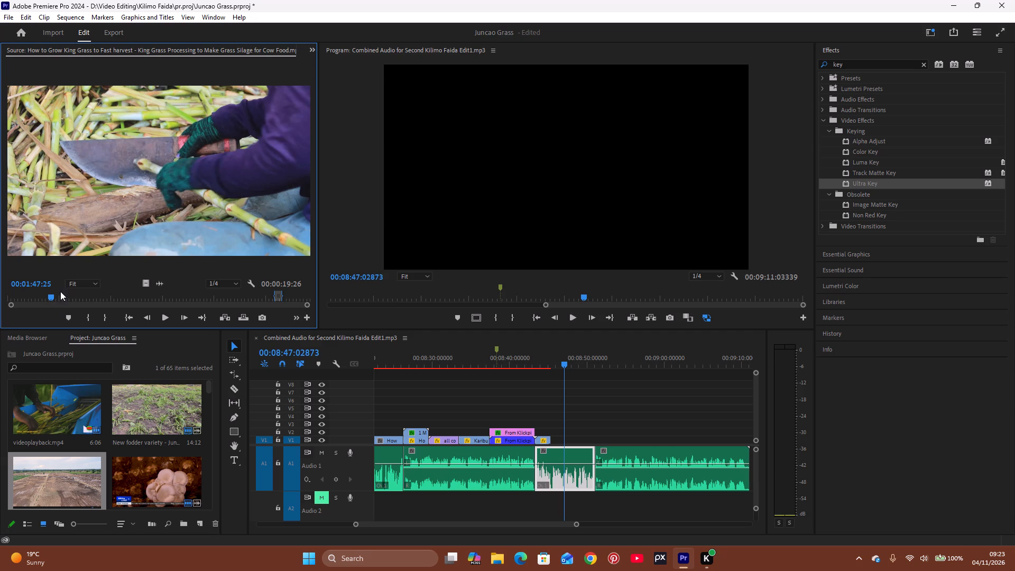
pyautogui.click(57, 299)
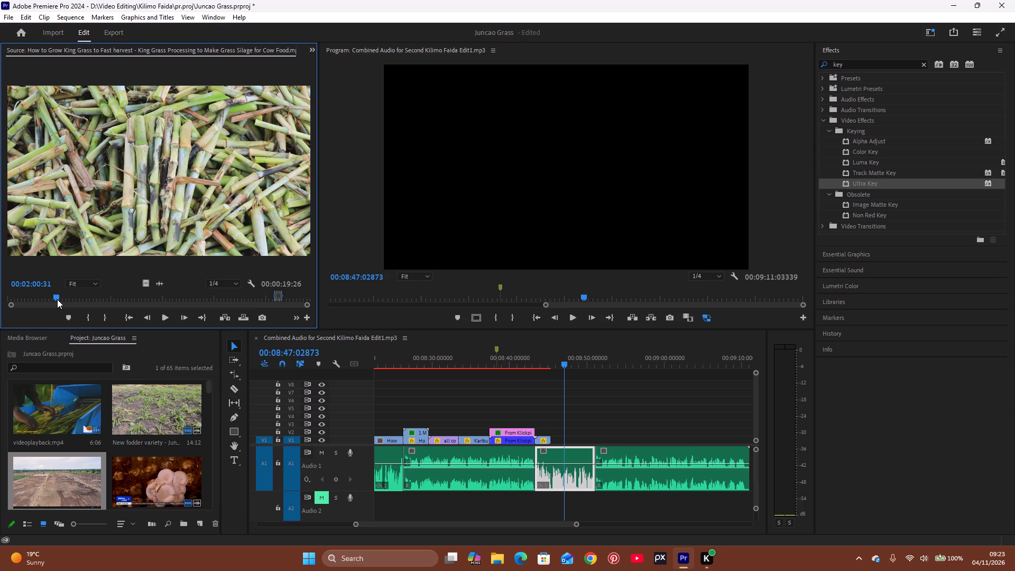
pyautogui.click(135, 299)
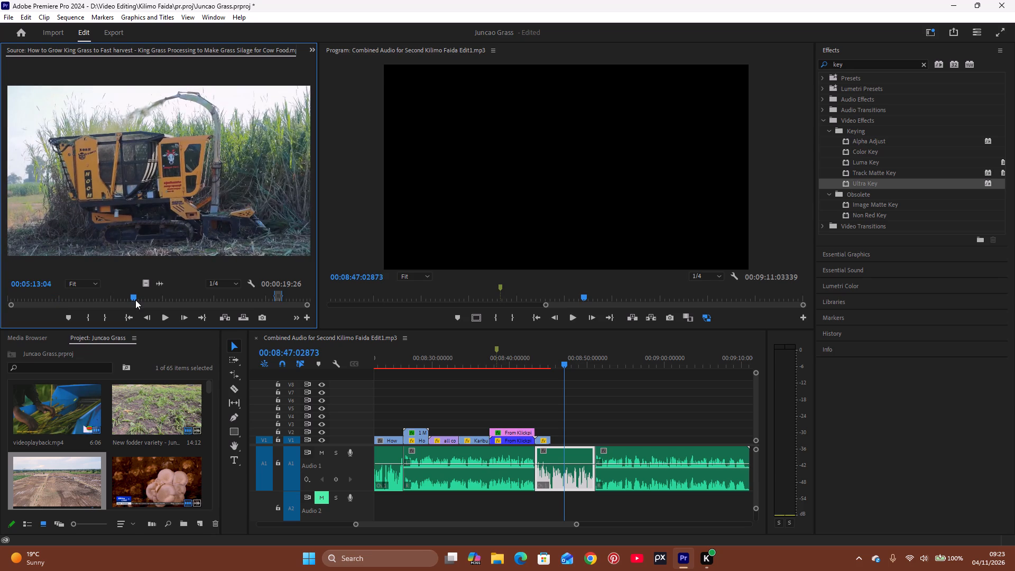
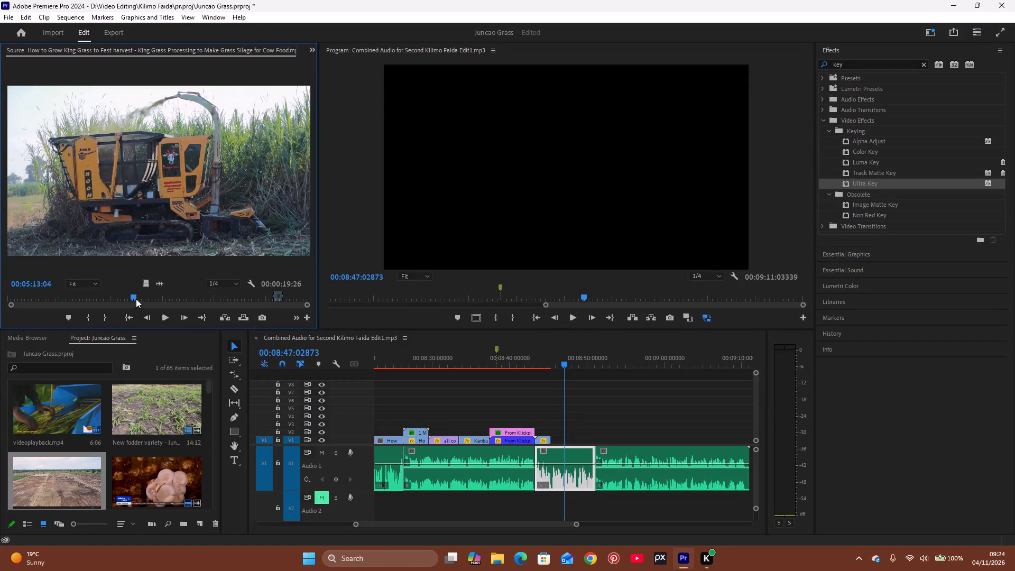
# Scan the King Grass source video from about 00:00:27 to 00:02:22 for a field-planting shot.
pyautogui.scroll(1, 136, 299)
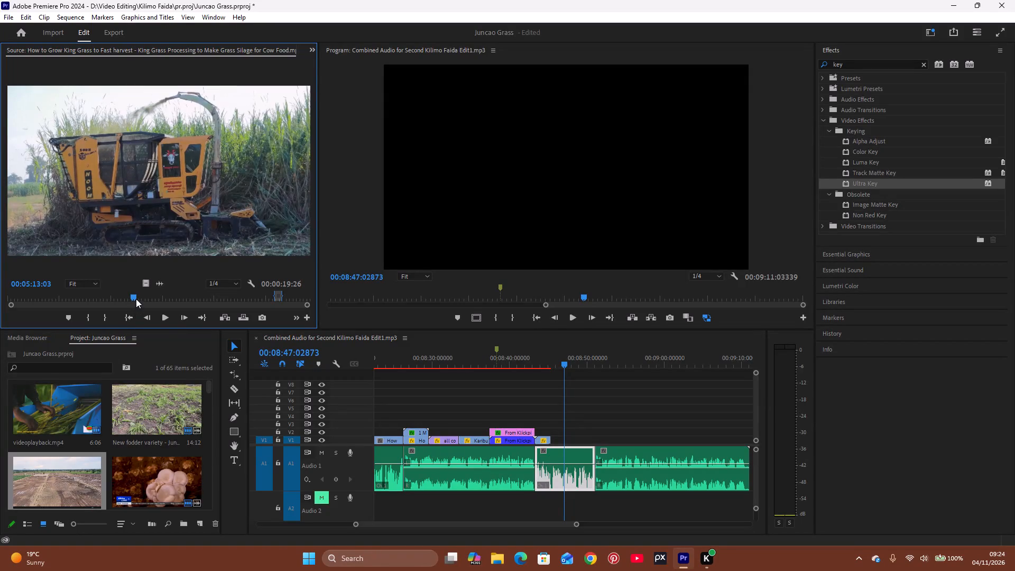
pyautogui.click(20, 294)
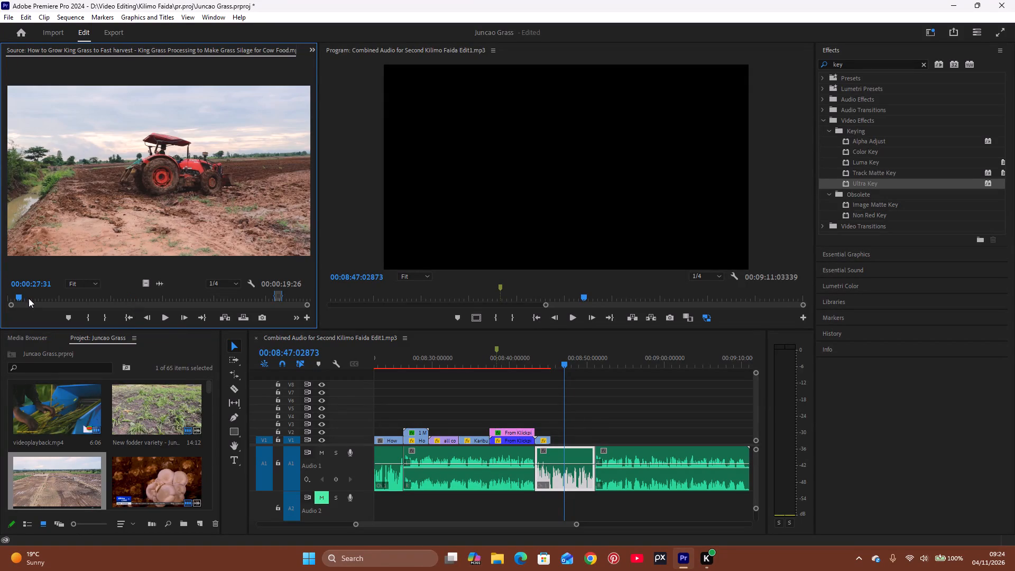
pyautogui.click(26, 299)
pyautogui.click(36, 298)
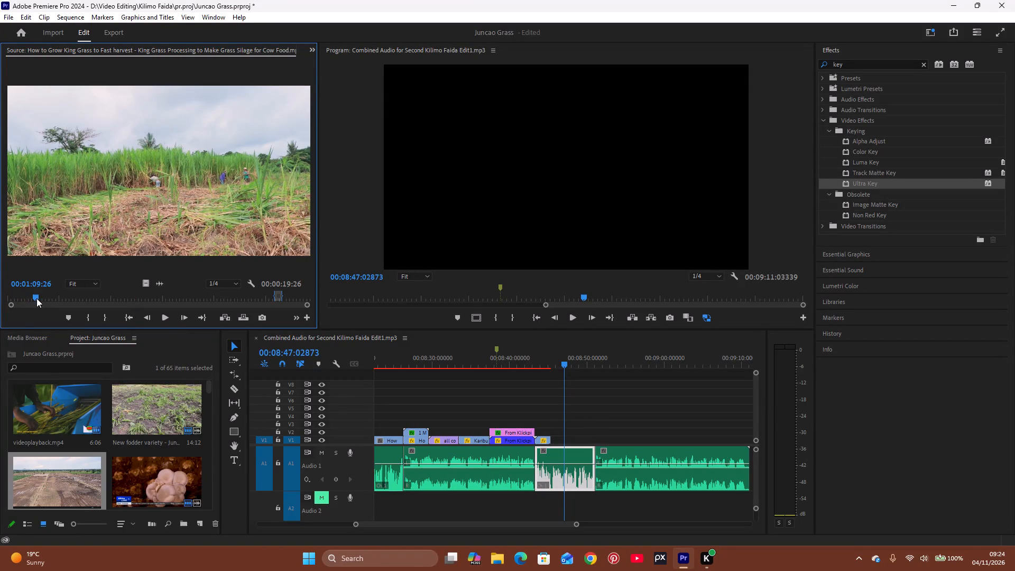
pyautogui.click(46, 297)
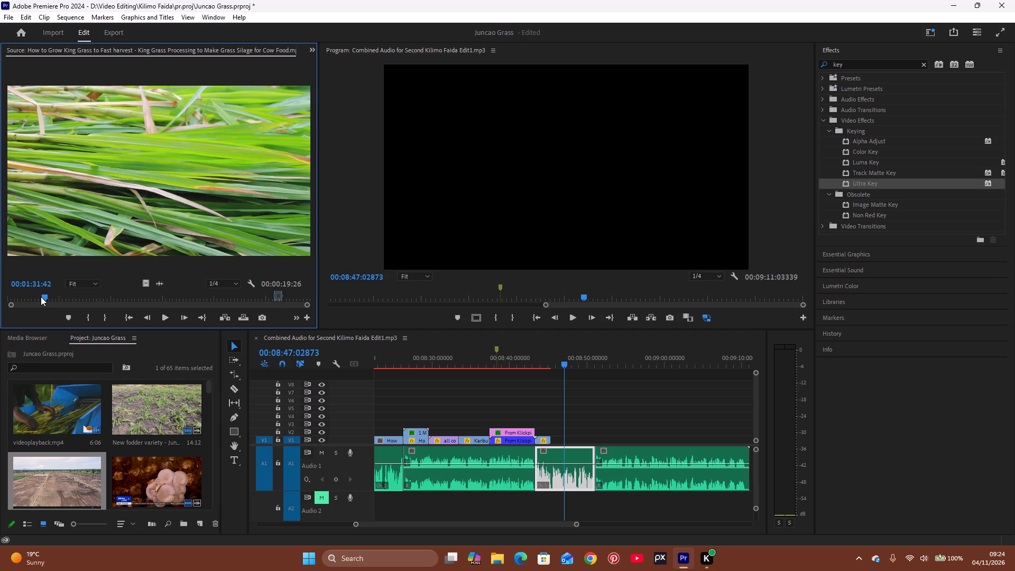
pyautogui.click(56, 298)
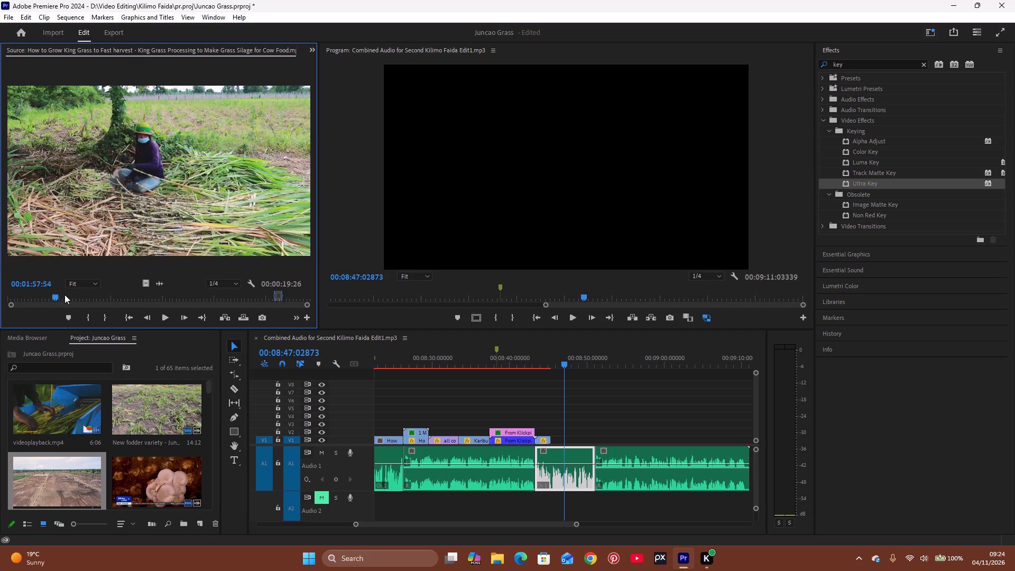
pyautogui.click(64, 294)
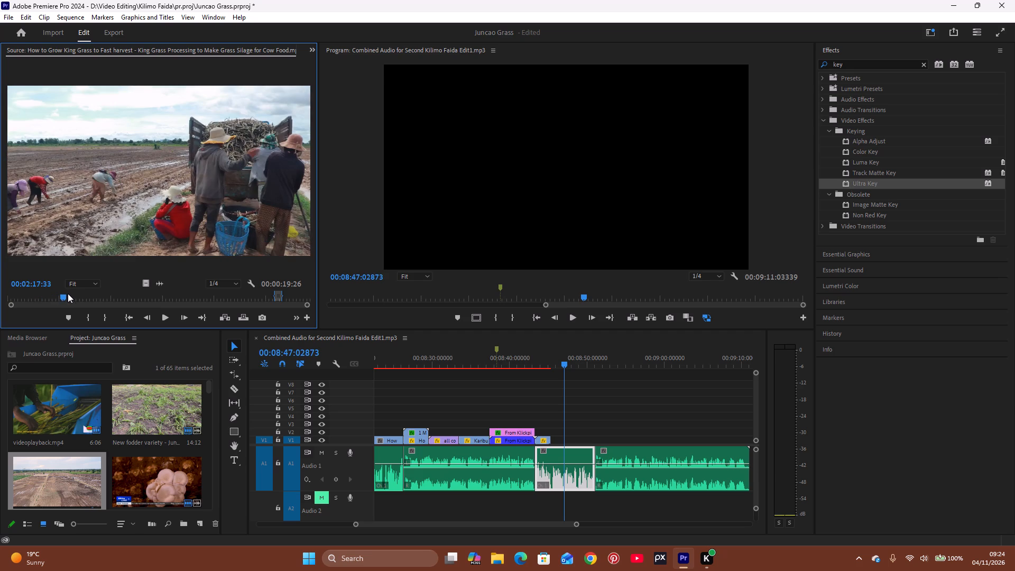
pyautogui.click(66, 299)
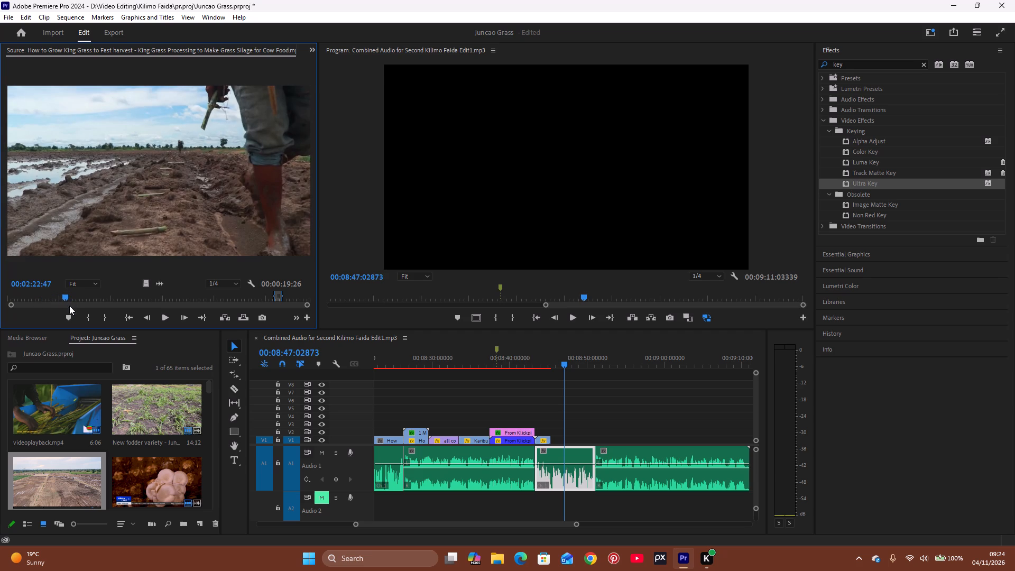
# Mark the barefoot planter shot in the King Grass source from about 00:02:24 to 00:02:28.
pyautogui.click(92, 316)
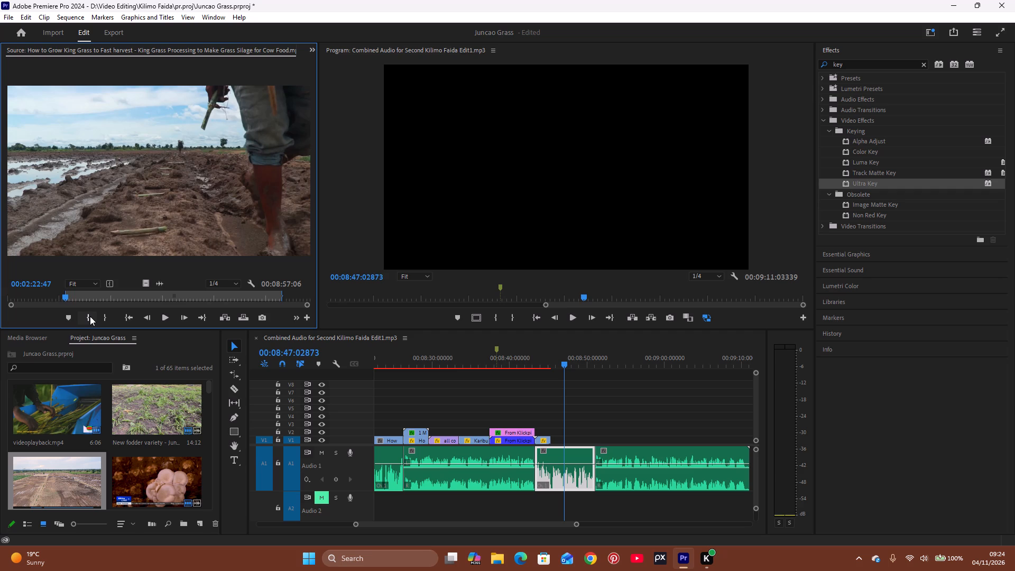
pyautogui.press('space')
pyautogui.press('space')
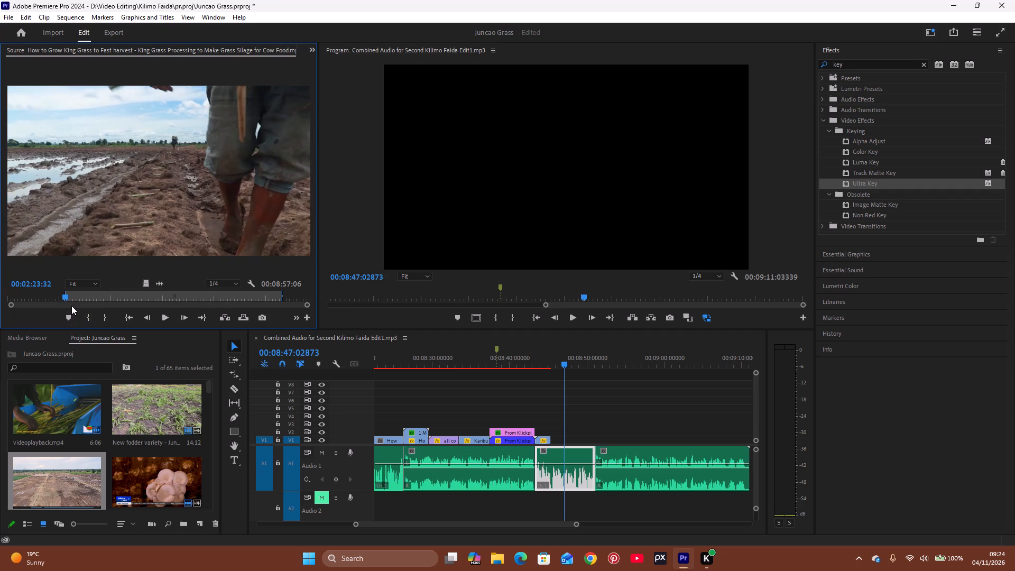
pyautogui.press('space')
pyautogui.click(88, 316)
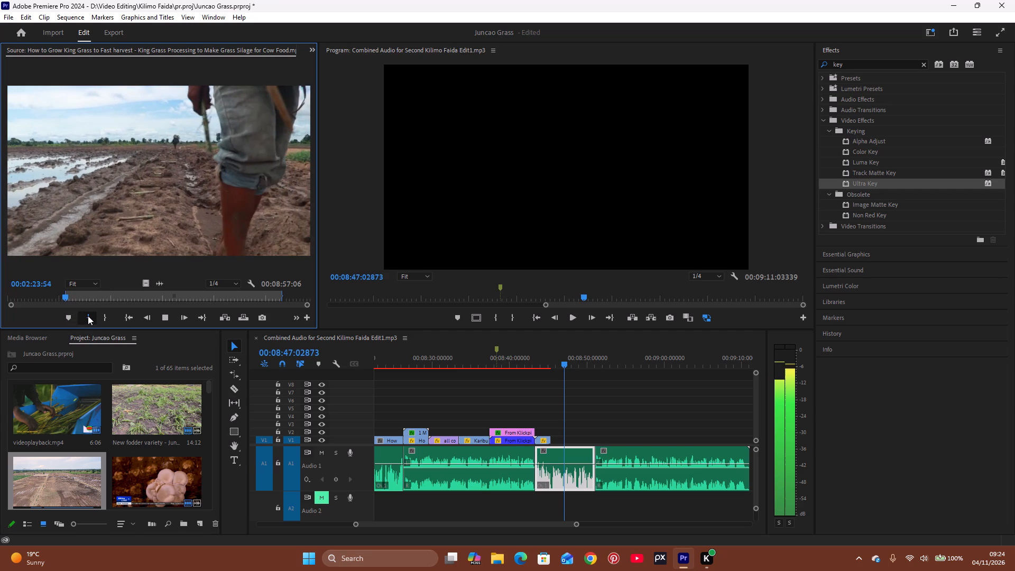
pyautogui.press('space')
pyautogui.click(88, 316)
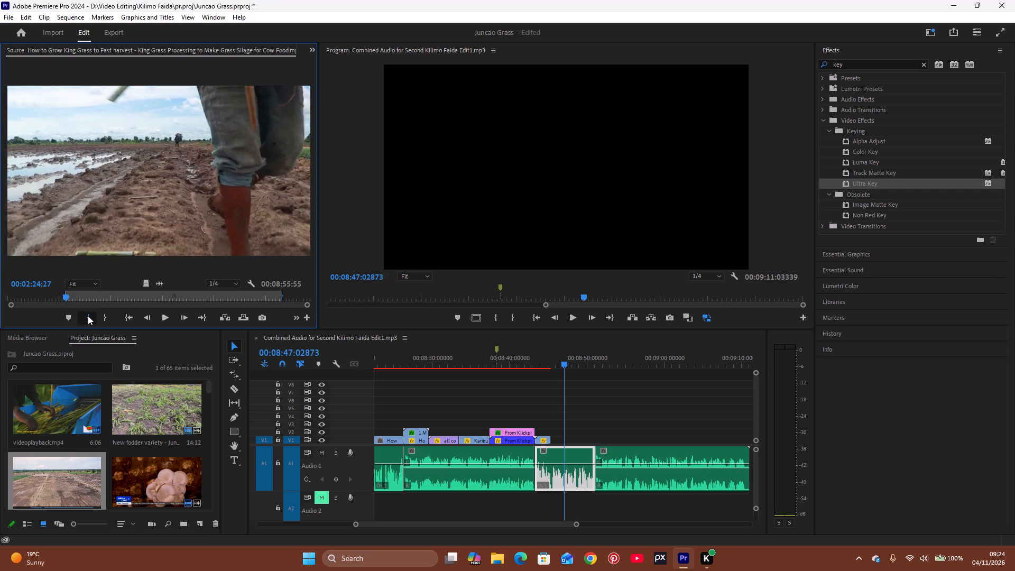
pyautogui.press('space')
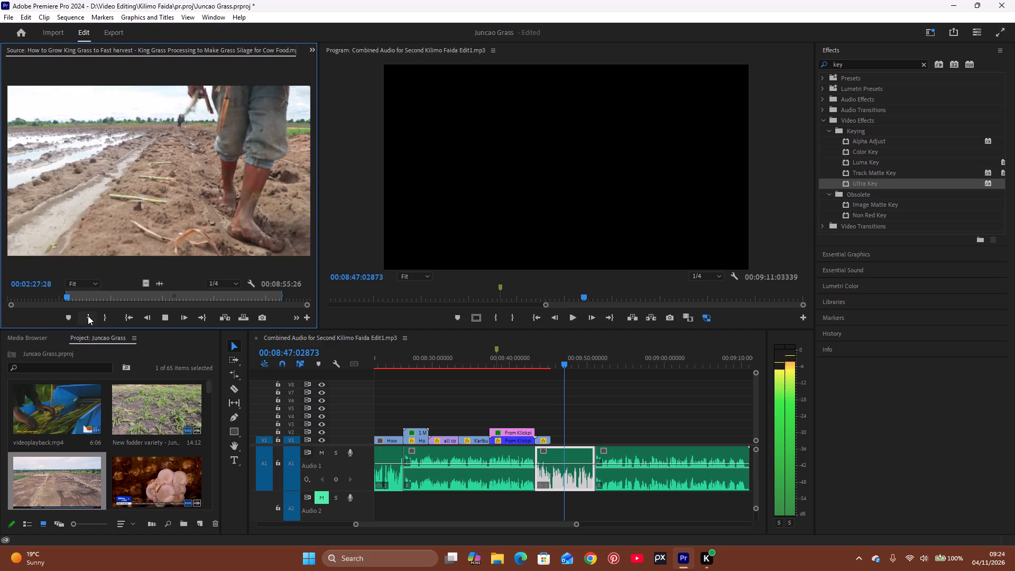
pyautogui.press('space')
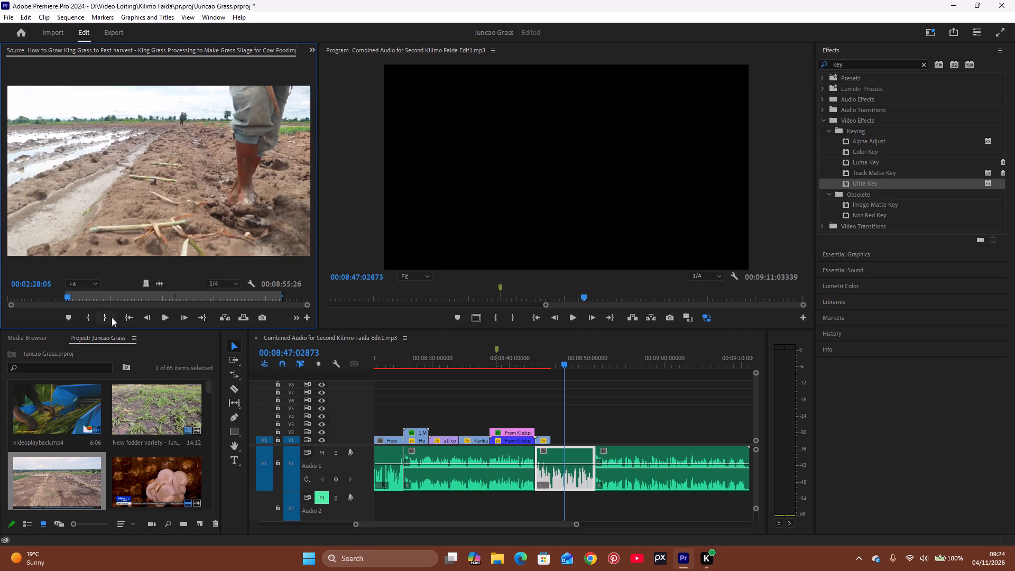
pyautogui.click(108, 316)
# Place only the video of the marked planter shot on V1, directly after the thinking-man clip at about 00:08:45.
pyautogui.moveTo(149, 283); pyautogui.dragTo(564, 423)
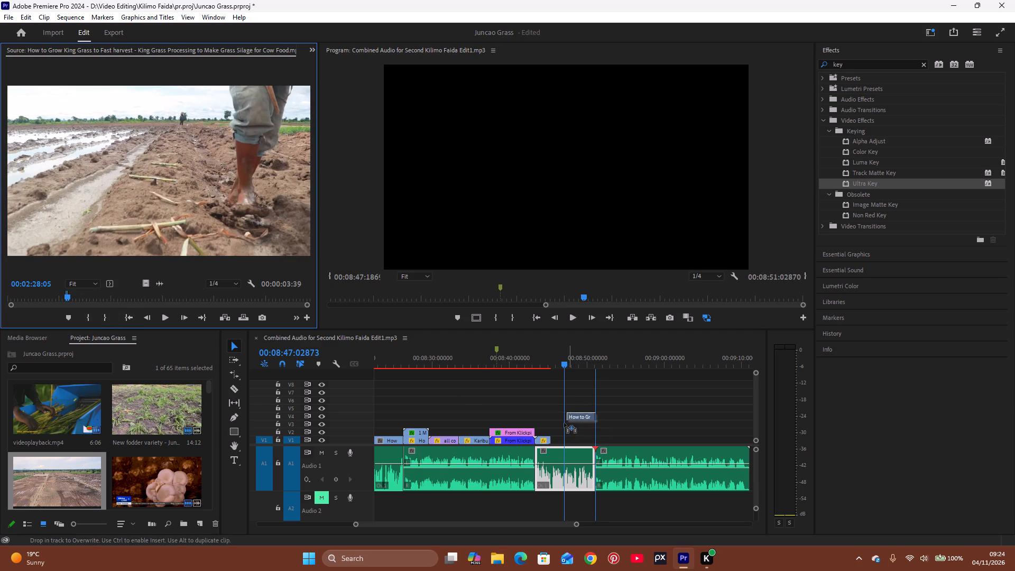
pyautogui.moveTo(564, 423); pyautogui.dragTo(555, 436)
# Preview the placed planter clip against the narration and trim its end back to about 00:08:47.
pyautogui.click(553, 364)
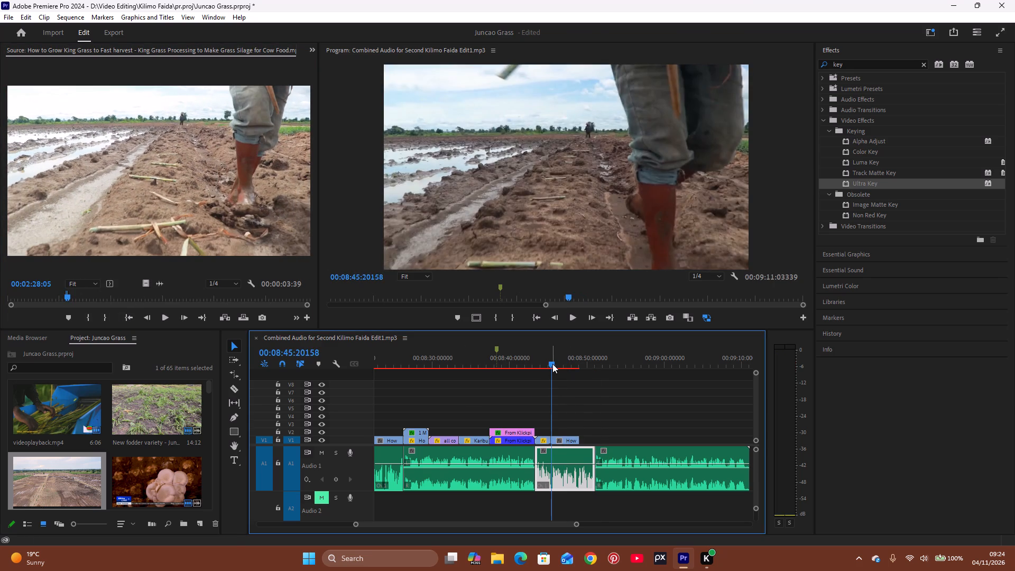
pyautogui.press('space')
pyautogui.press('space')
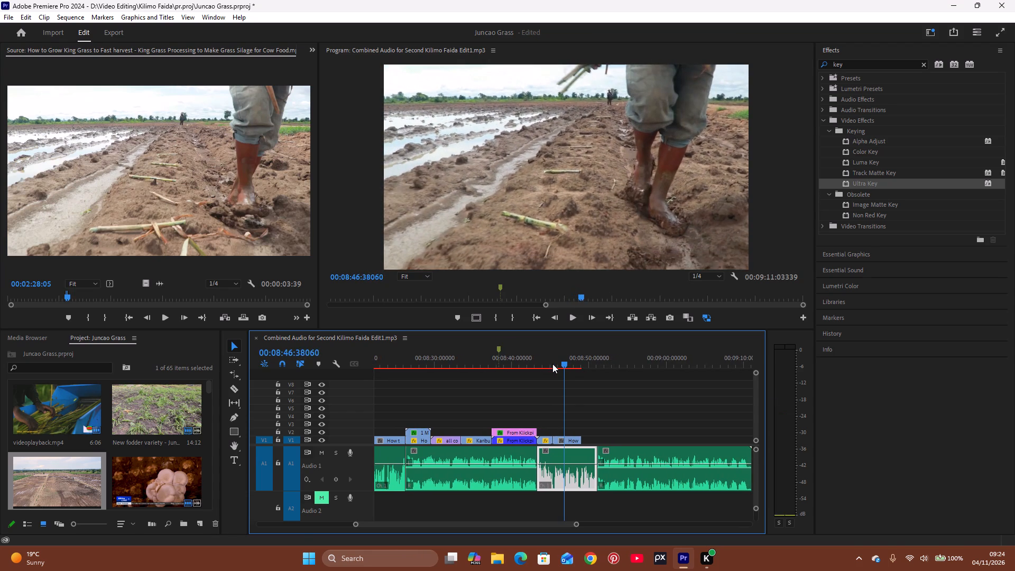
pyautogui.press('space')
pyautogui.press('space')
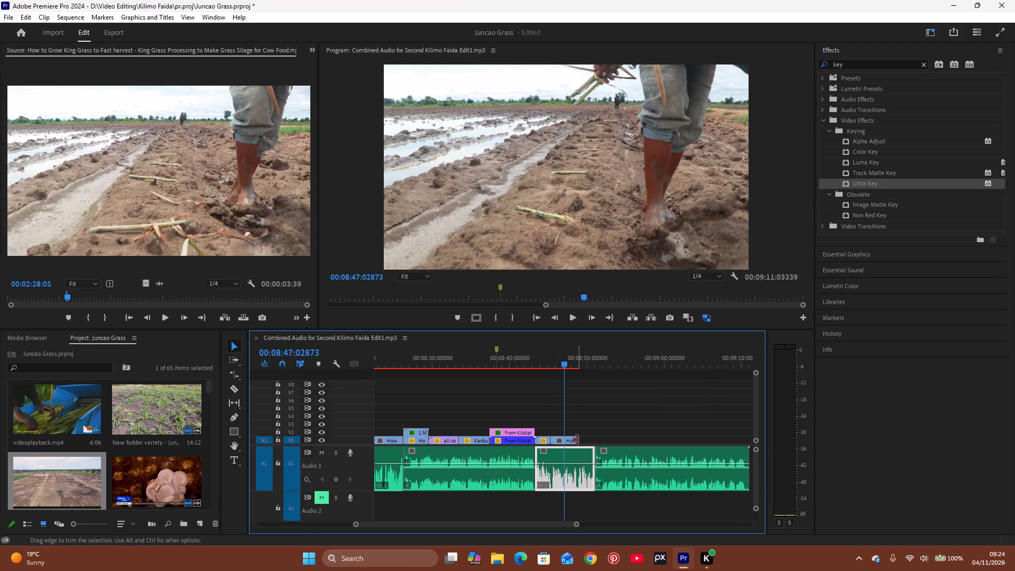
pyautogui.moveTo(577, 440); pyautogui.dragTo(565, 449)
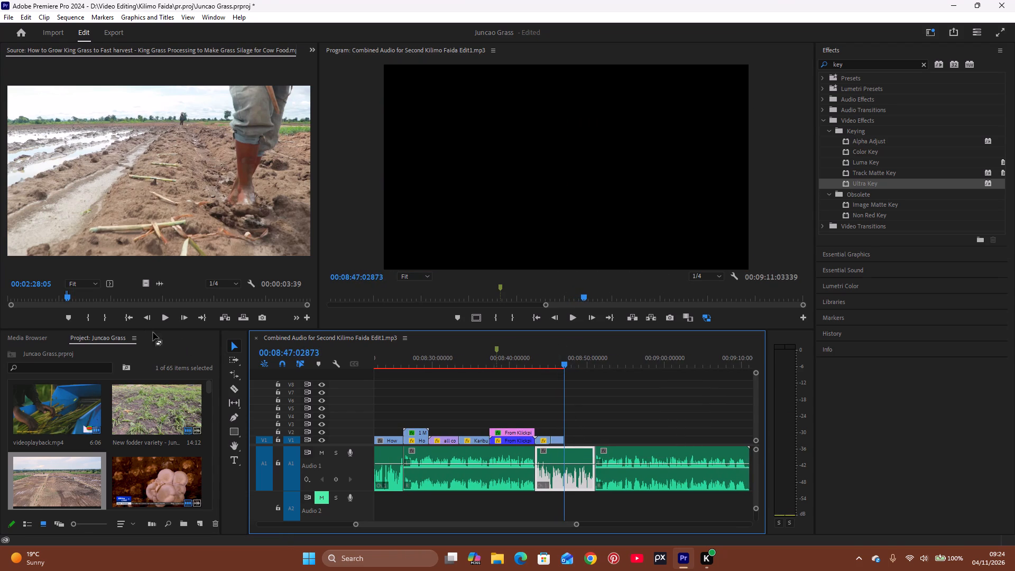
# Find the worker cutting tall grass in the King Grass source, mark its start at about 00:00:45 and preview it.
pyautogui.click(57, 296)
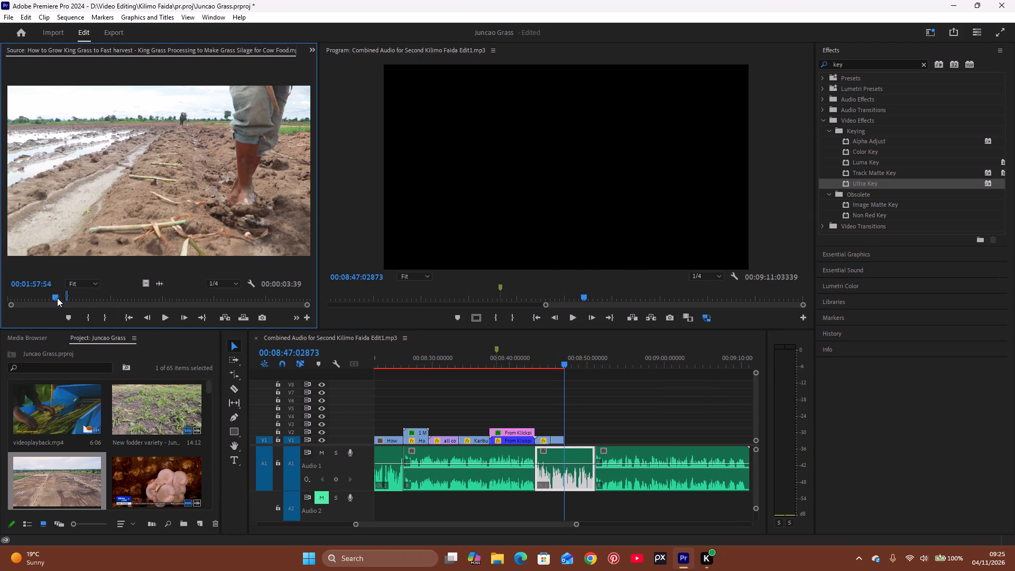
pyautogui.click(34, 291)
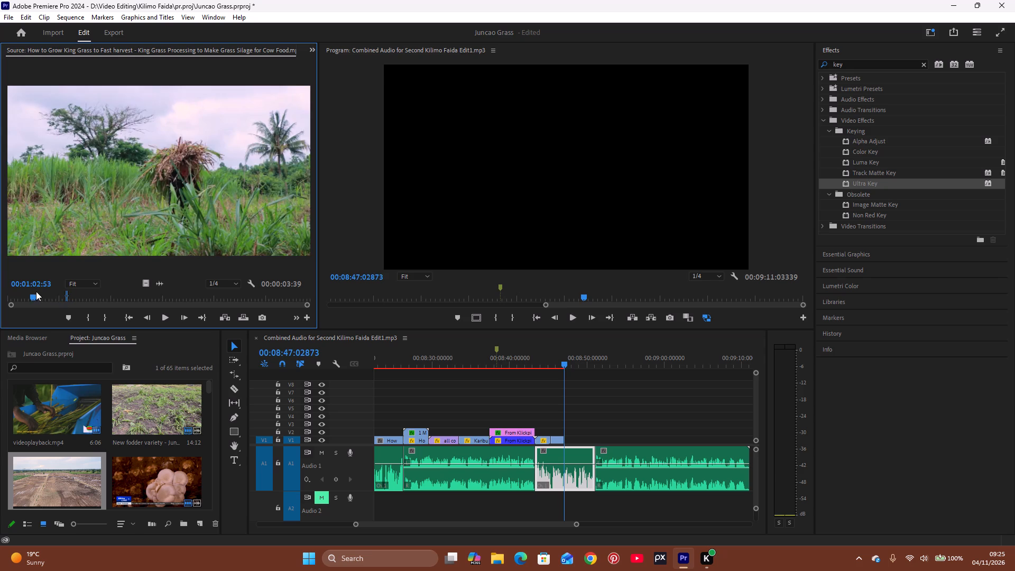
pyautogui.click(28, 298)
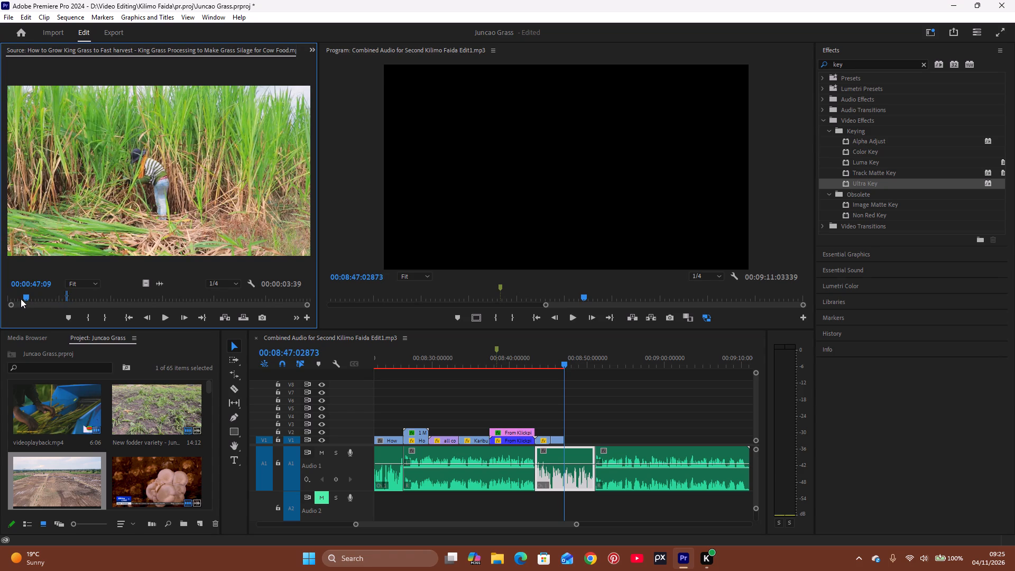
pyautogui.click(21, 299)
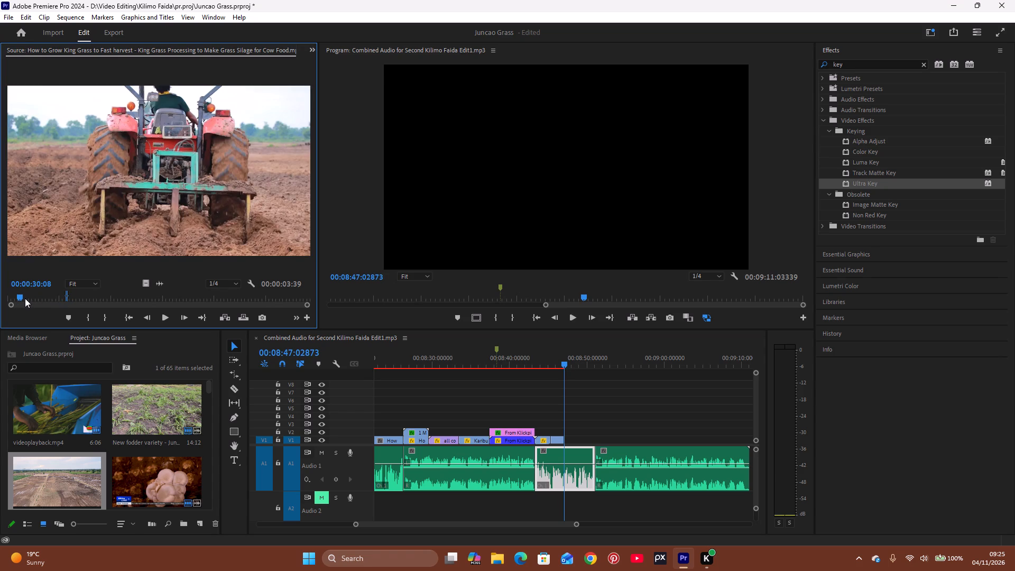
pyautogui.click(25, 298)
pyautogui.click(27, 298)
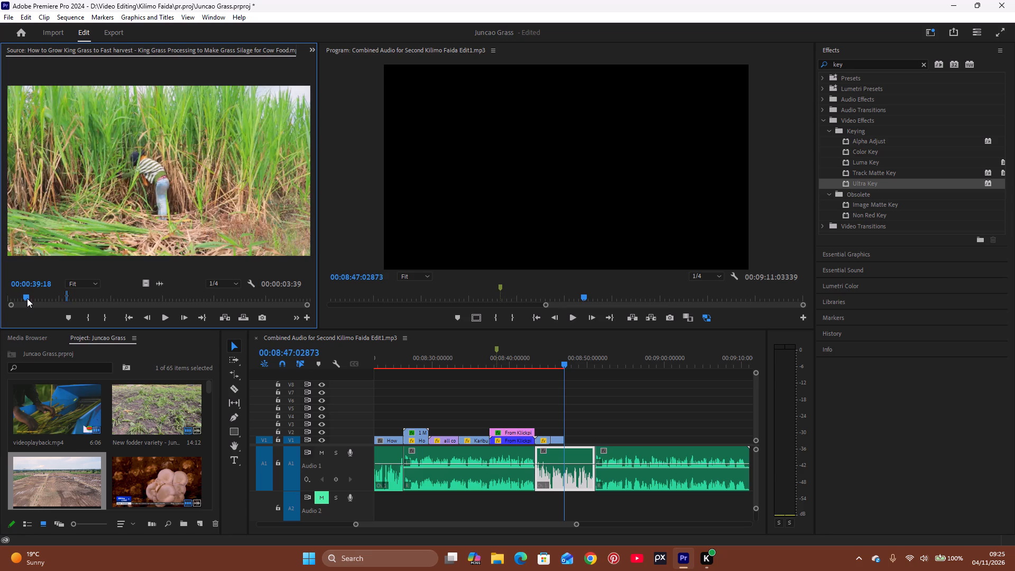
pyautogui.click(93, 316)
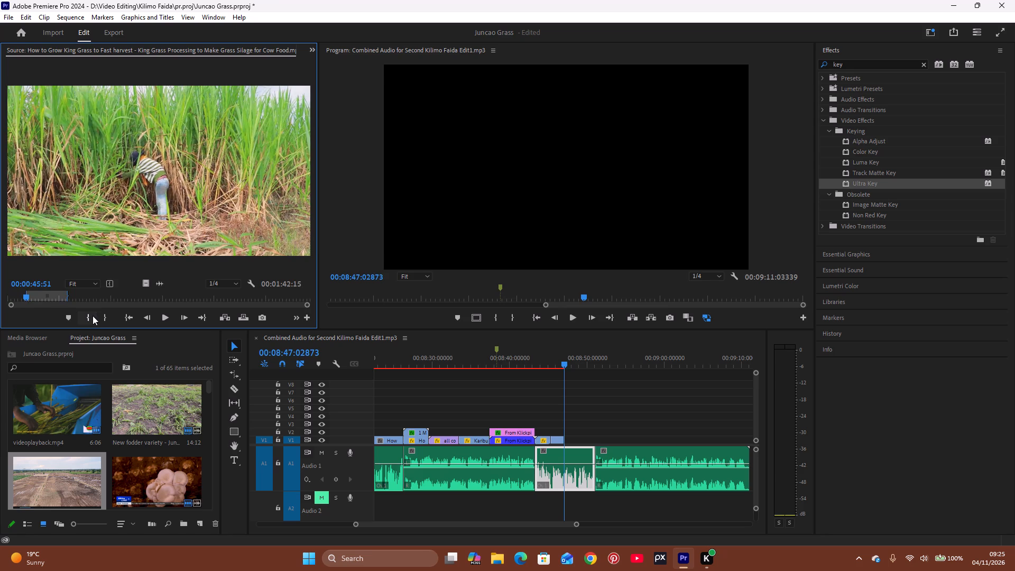
pyautogui.press('space')
pyautogui.press('space')
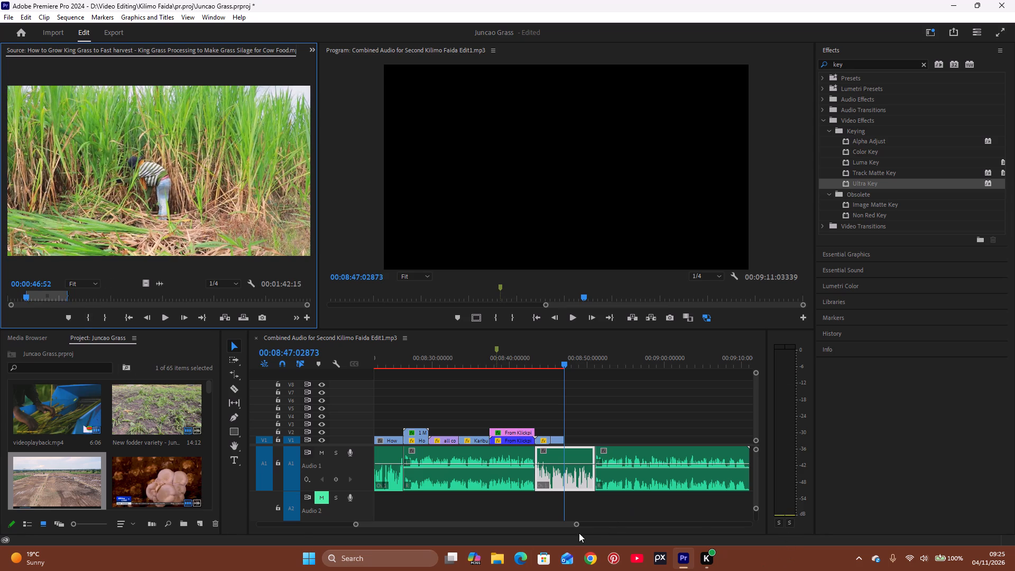
# Load videoplayback.mp4 from the project bin as the source clip.
pyautogui.moveTo(577, 522); pyautogui.dragTo(593, 523)
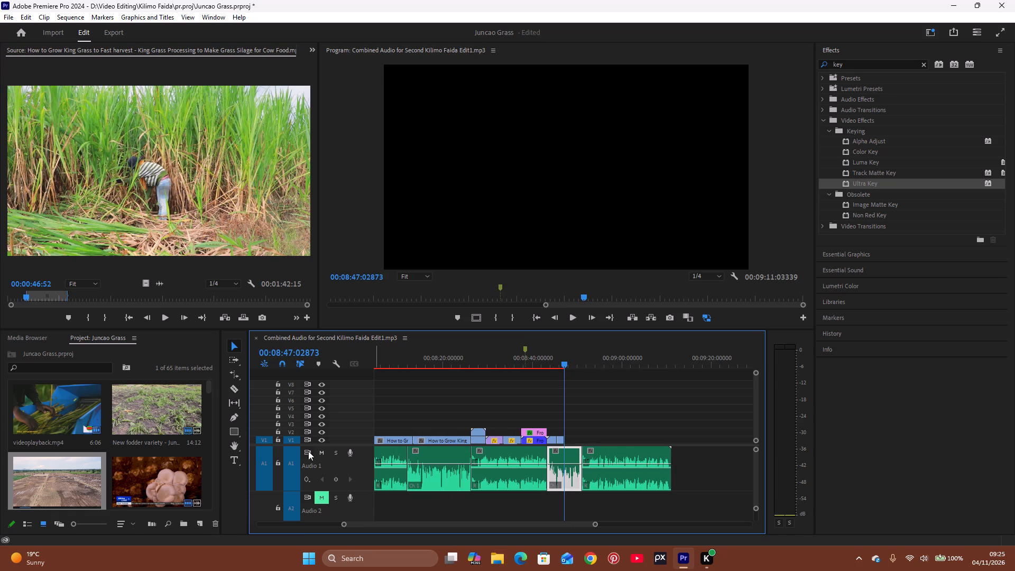
pyautogui.scroll(5, 88, 407)
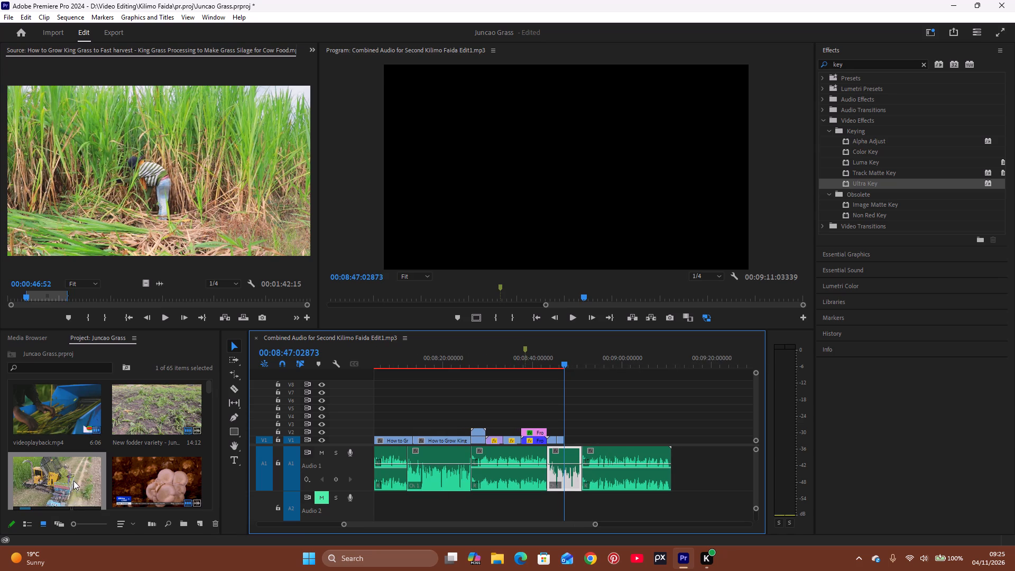
pyautogui.doubleClick(67, 407)
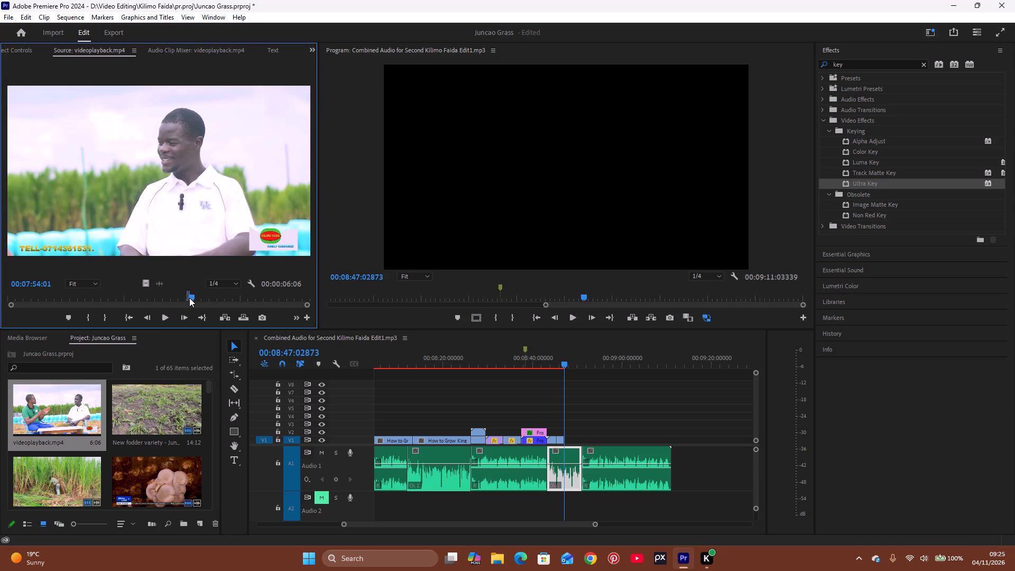
# Find the tall grass field shot in the videoplayback.mp4 source and mark its start at 00:06:52:00.
pyautogui.moveTo(190, 298); pyautogui.dragTo(188, 305)
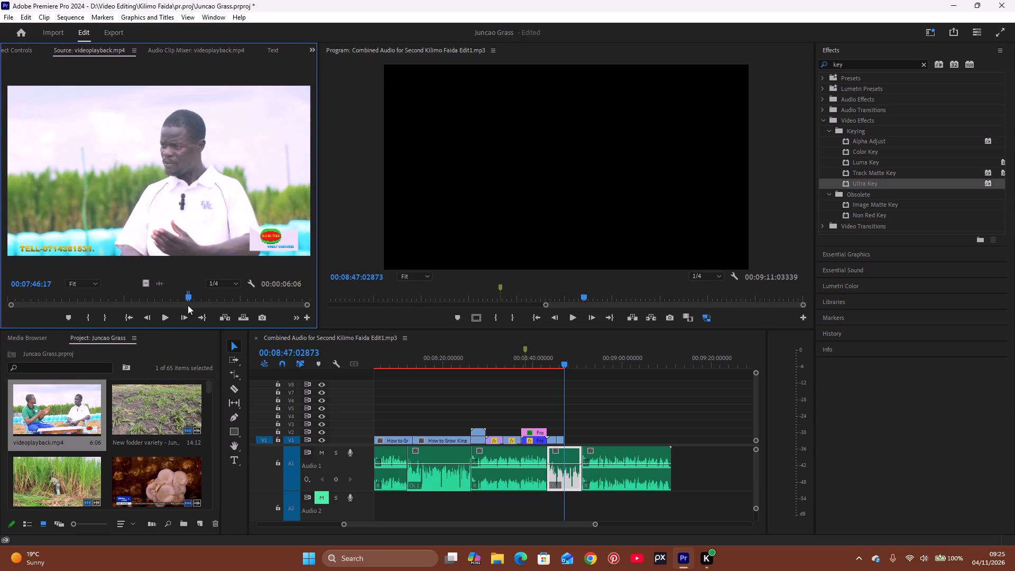
pyautogui.moveTo(188, 305); pyautogui.dragTo(179, 319)
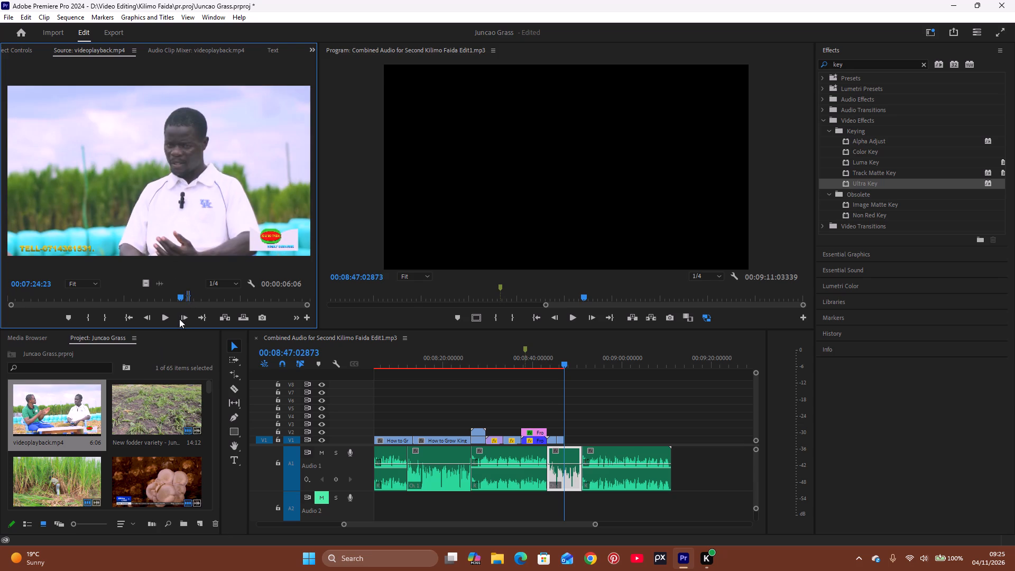
pyautogui.moveTo(179, 319); pyautogui.dragTo(177, 327)
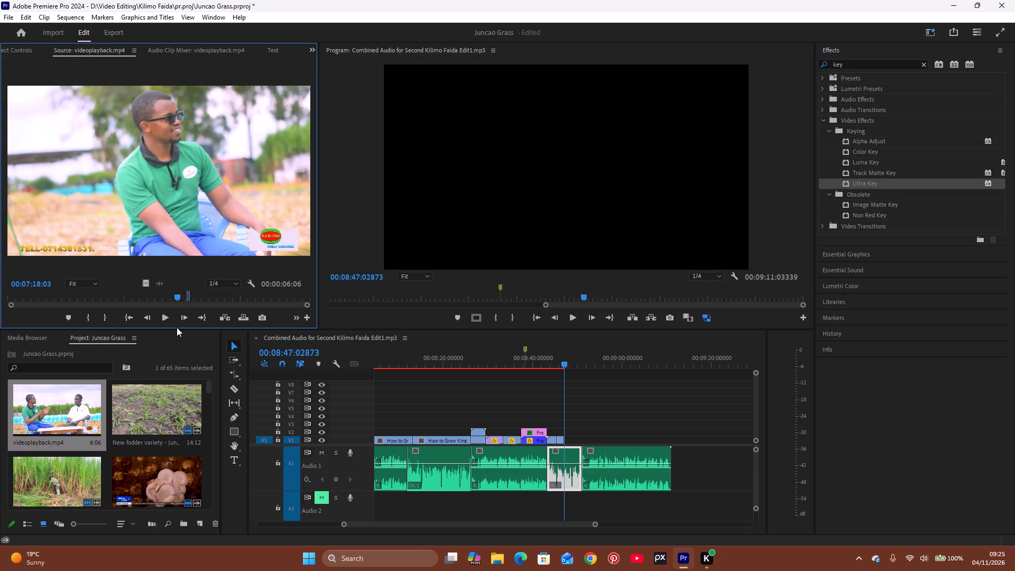
pyautogui.moveTo(177, 327); pyautogui.dragTo(172, 335)
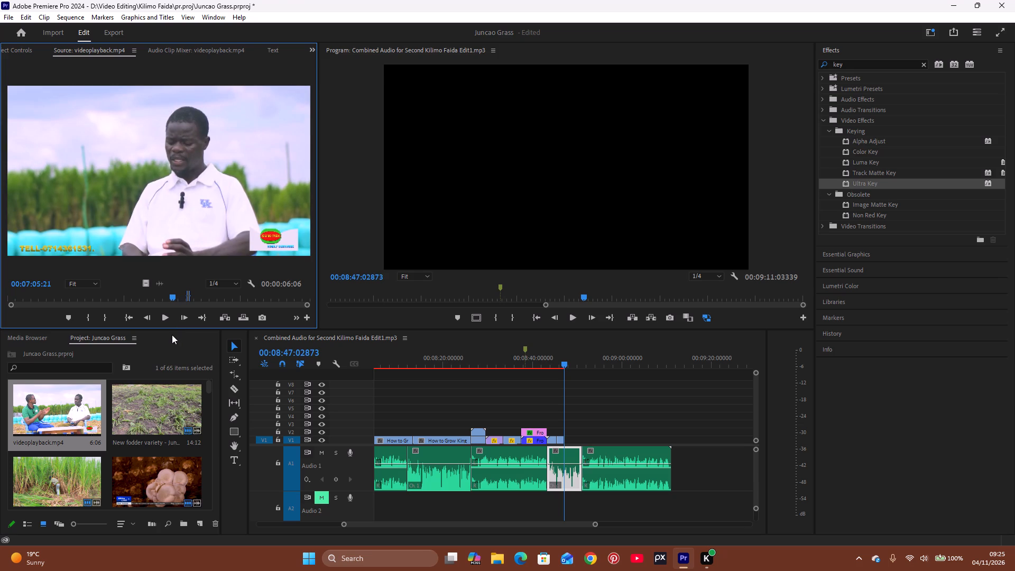
pyautogui.moveTo(172, 335); pyautogui.dragTo(170, 343)
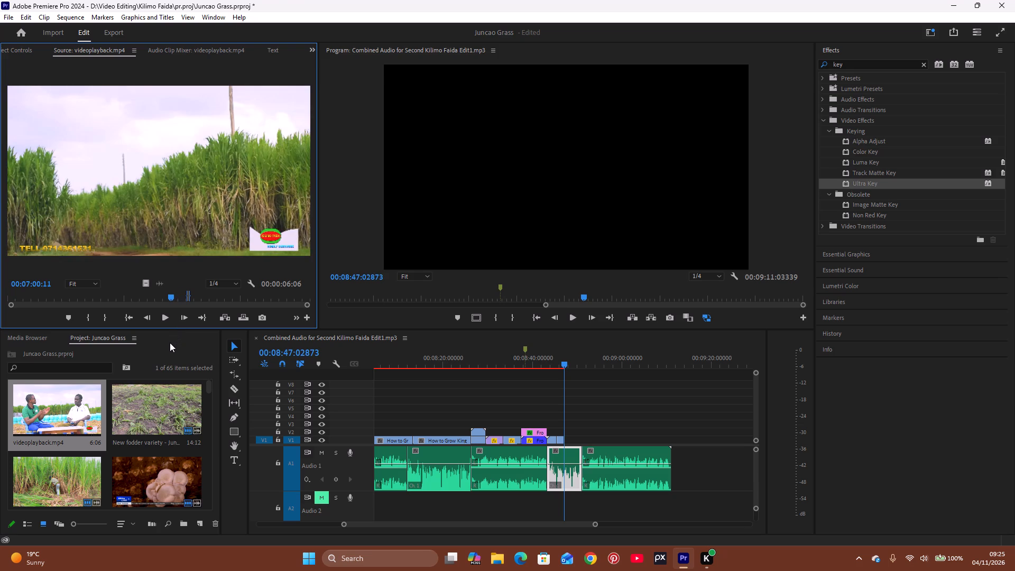
pyautogui.moveTo(170, 343); pyautogui.dragTo(170, 347)
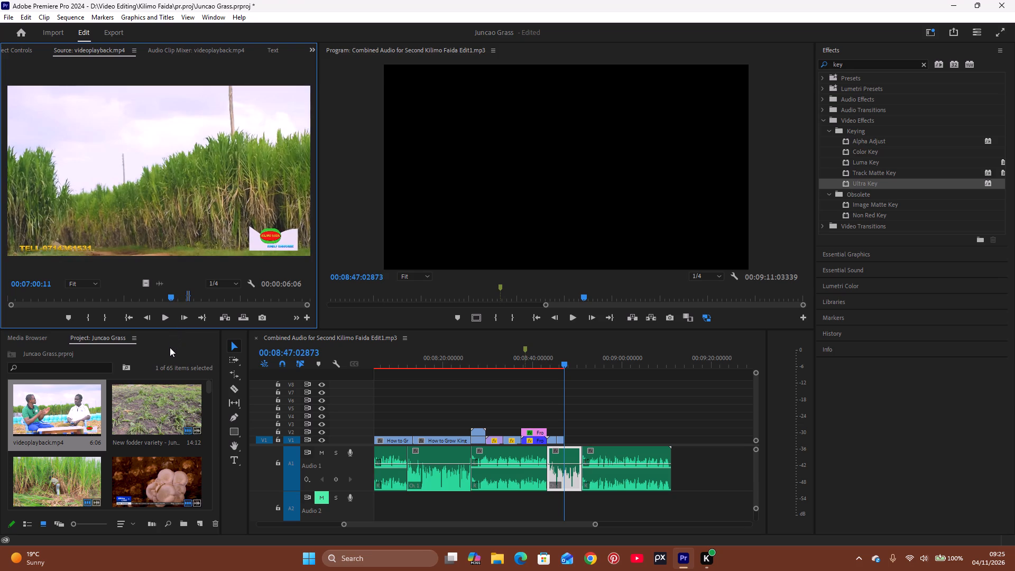
pyautogui.click(163, 300)
pyautogui.click(166, 300)
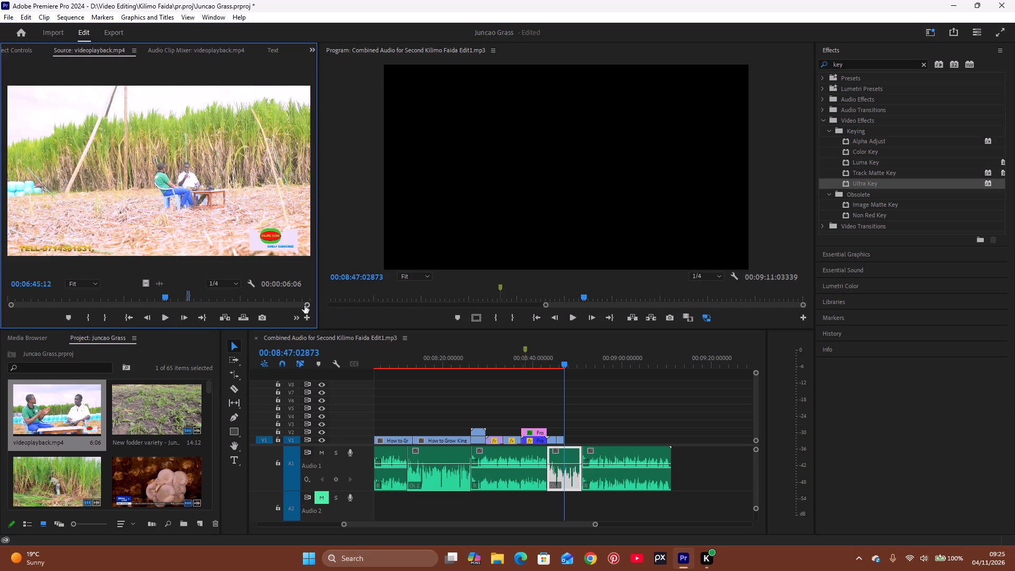
pyautogui.moveTo(308, 306); pyautogui.dragTo(247, 335)
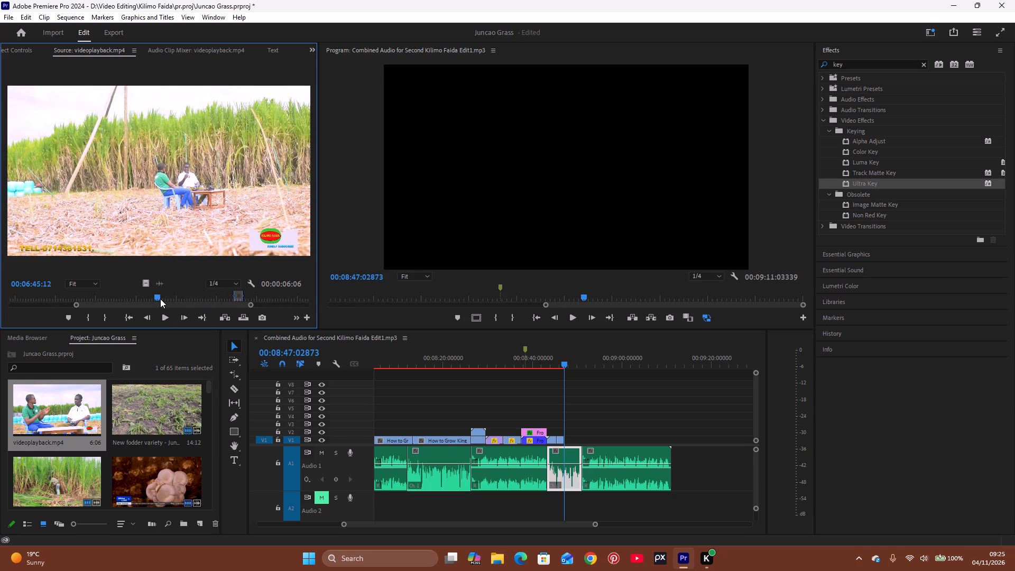
pyautogui.click(160, 299)
pyautogui.click(162, 298)
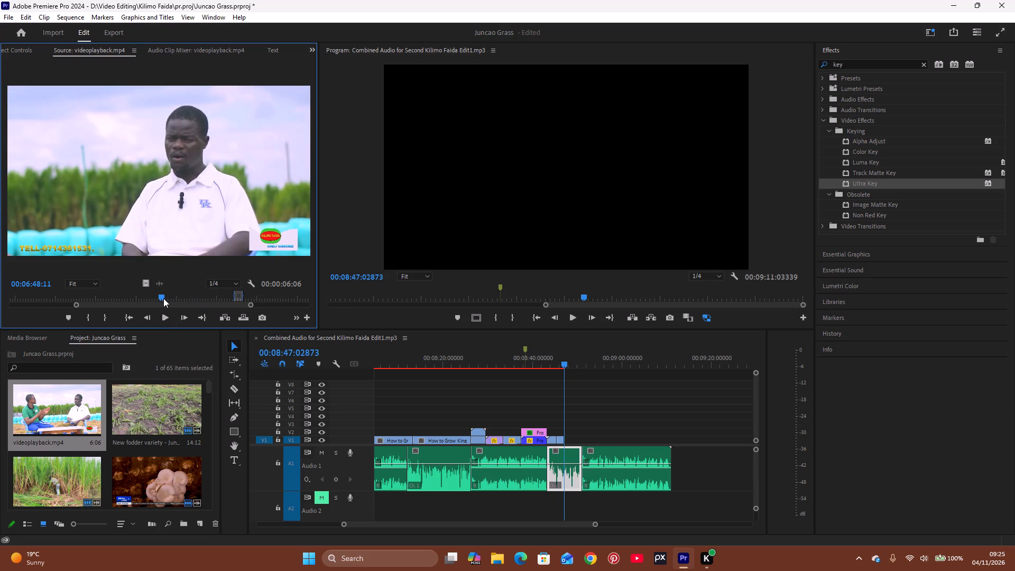
pyautogui.click(163, 298)
pyautogui.moveTo(164, 297); pyautogui.dragTo(169, 299)
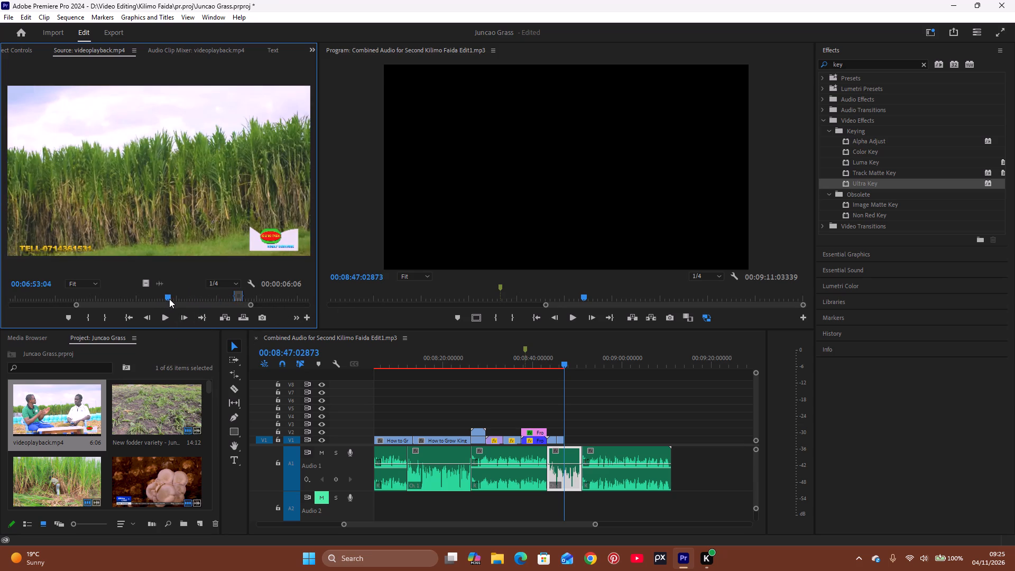
pyautogui.moveTo(169, 299); pyautogui.dragTo(168, 306)
pyautogui.click(89, 318)
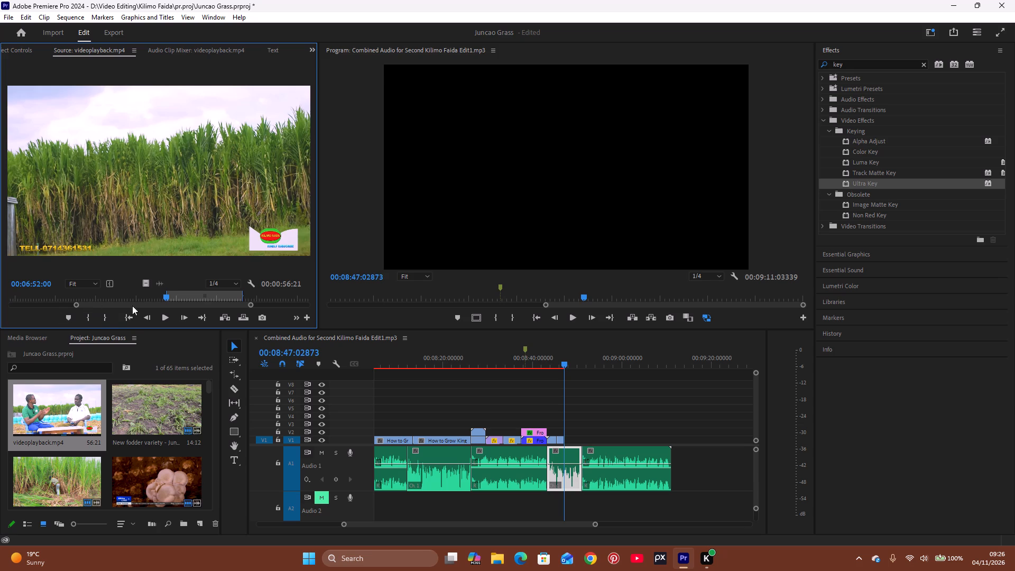
# Play the grass field shot, mark its end at about 00:07:06, and place only its video on V1 at about 00:08:47.
pyautogui.click(161, 317)
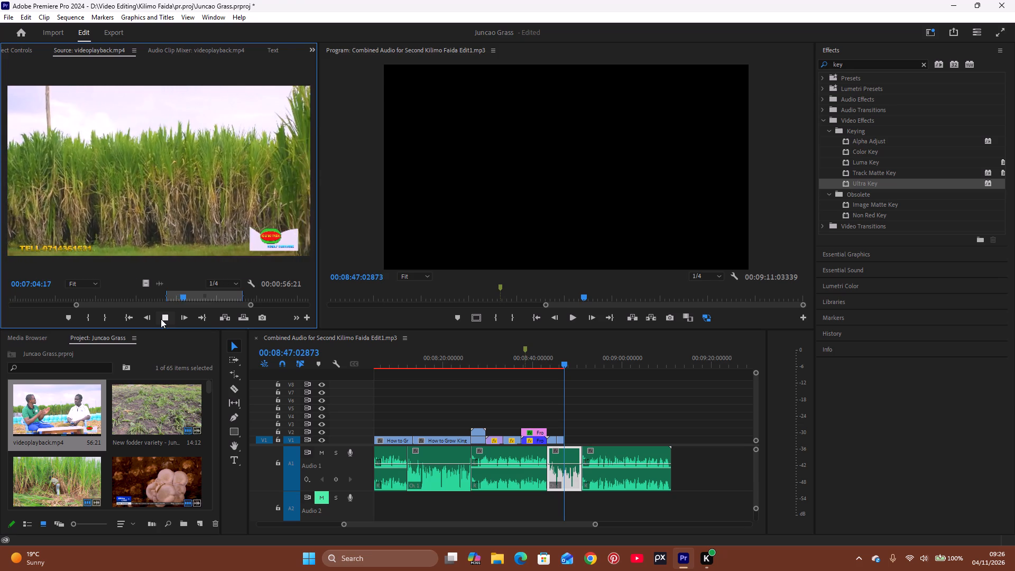
pyautogui.press('space')
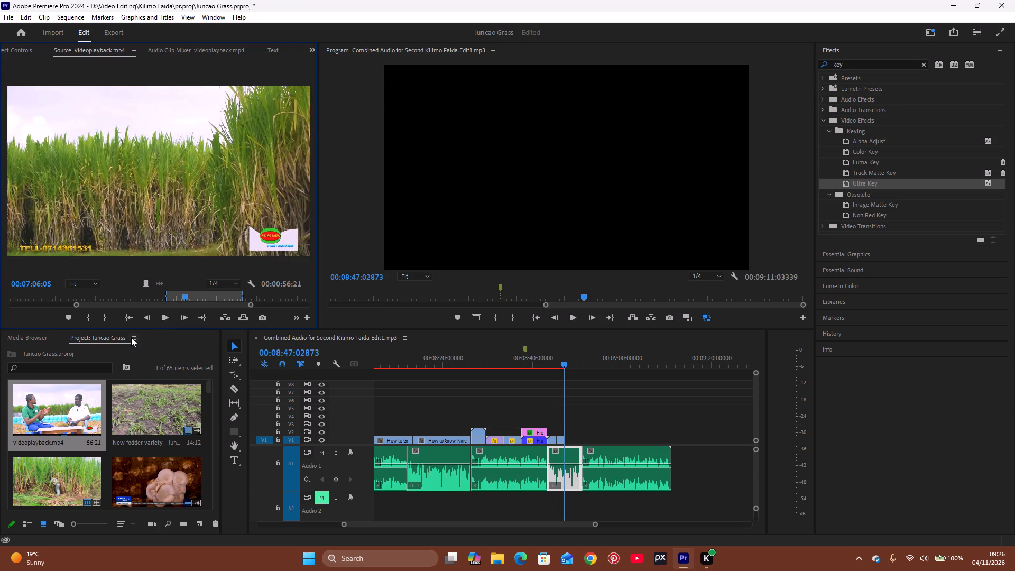
pyautogui.click(103, 322)
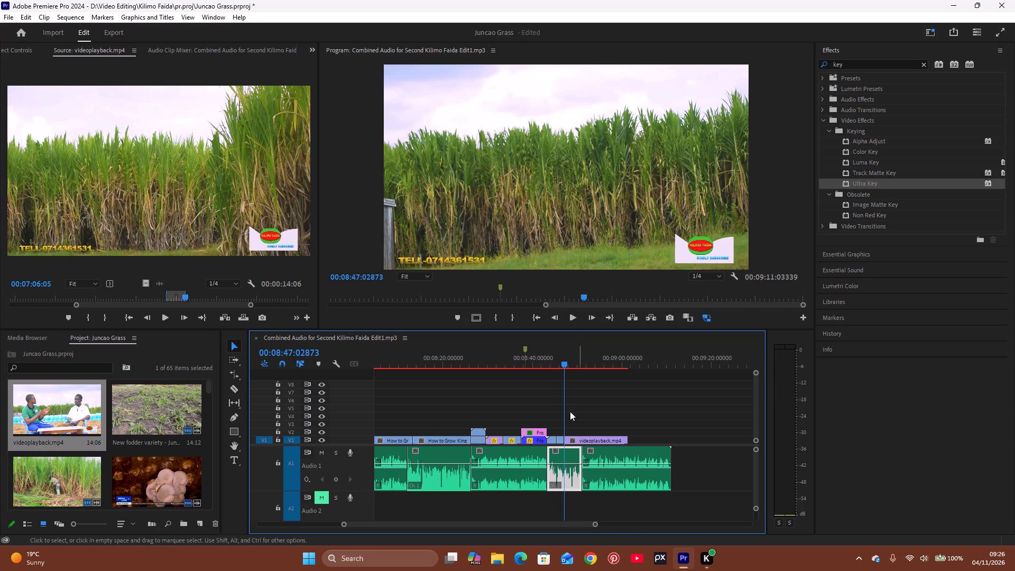
# Preview the placed videoplayback.mp4 clip on V1 and set its scale to 116.
pyautogui.click(560, 367)
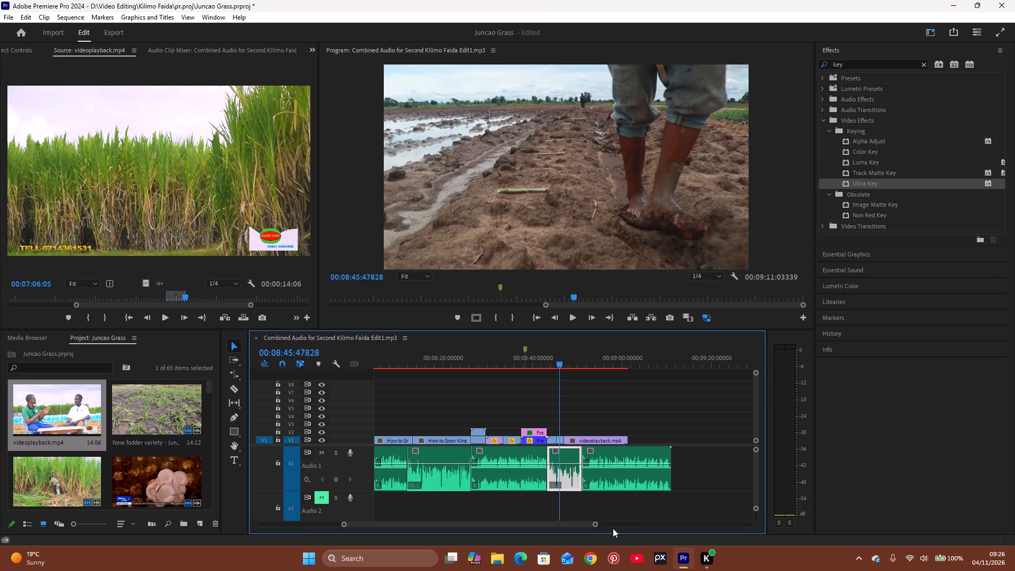
pyautogui.moveTo(596, 523); pyautogui.dragTo(580, 543)
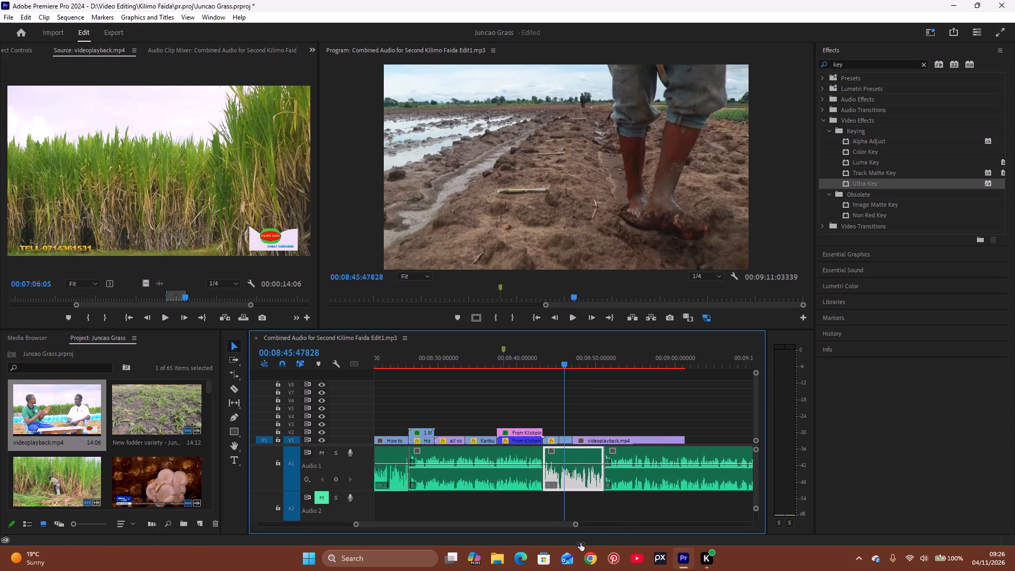
pyautogui.moveTo(580, 543); pyautogui.dragTo(579, 544)
pyautogui.press('space')
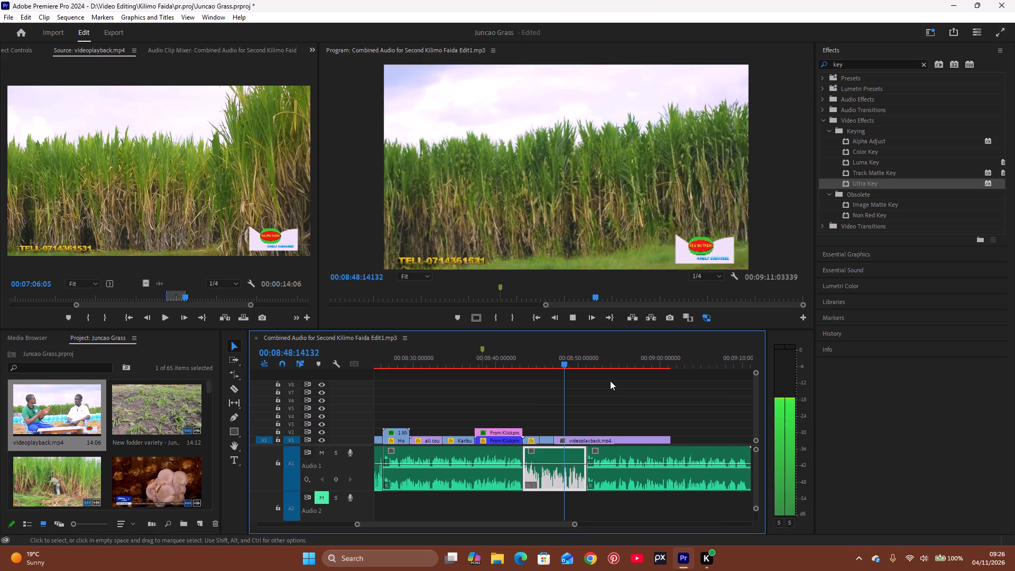
pyautogui.press('space')
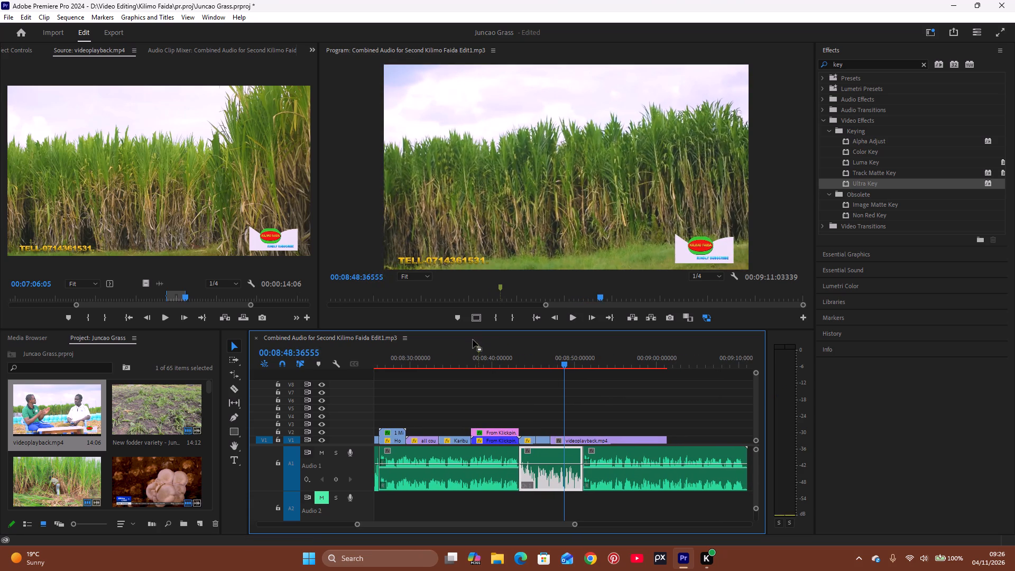
pyautogui.click(23, 49)
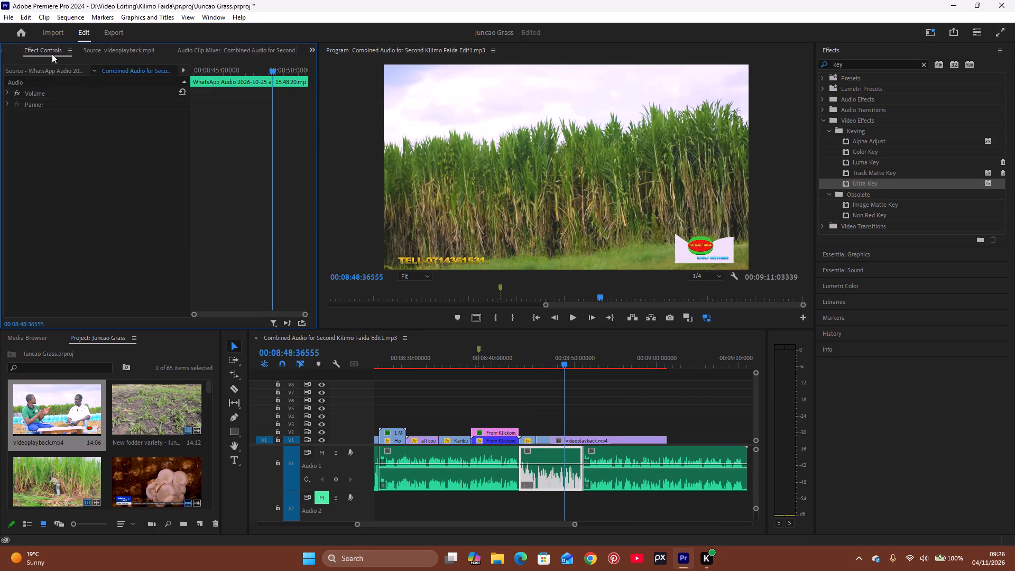
pyautogui.click(597, 439)
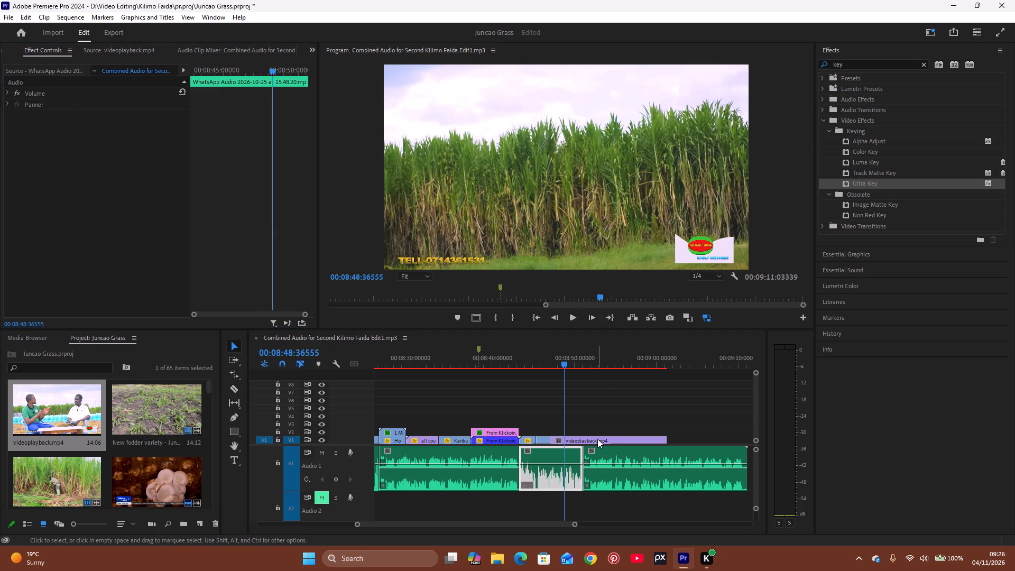
pyautogui.moveTo(98, 115); pyautogui.dragTo(112, 116)
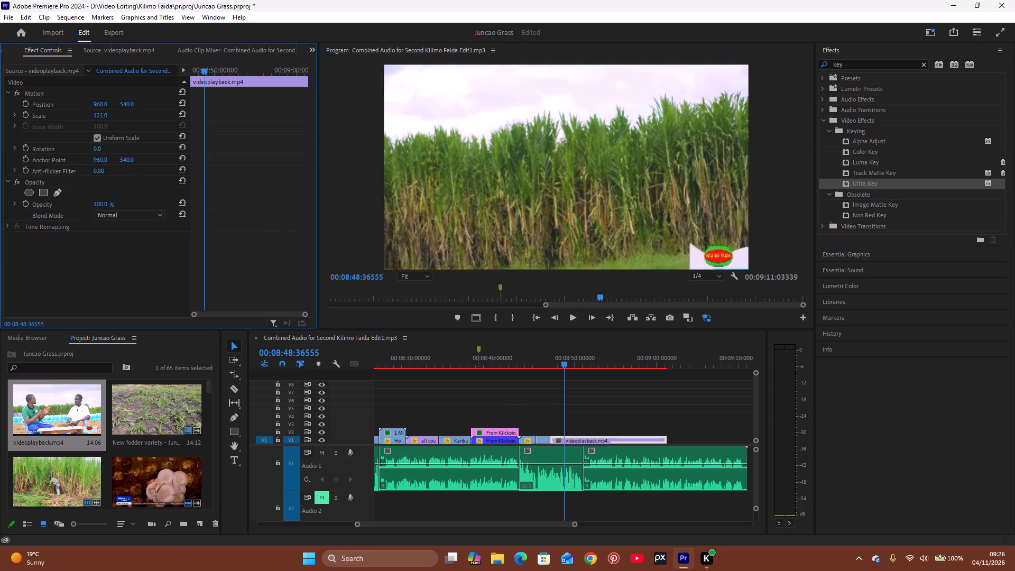
pyautogui.moveTo(112, 116); pyautogui.dragTo(113, 121)
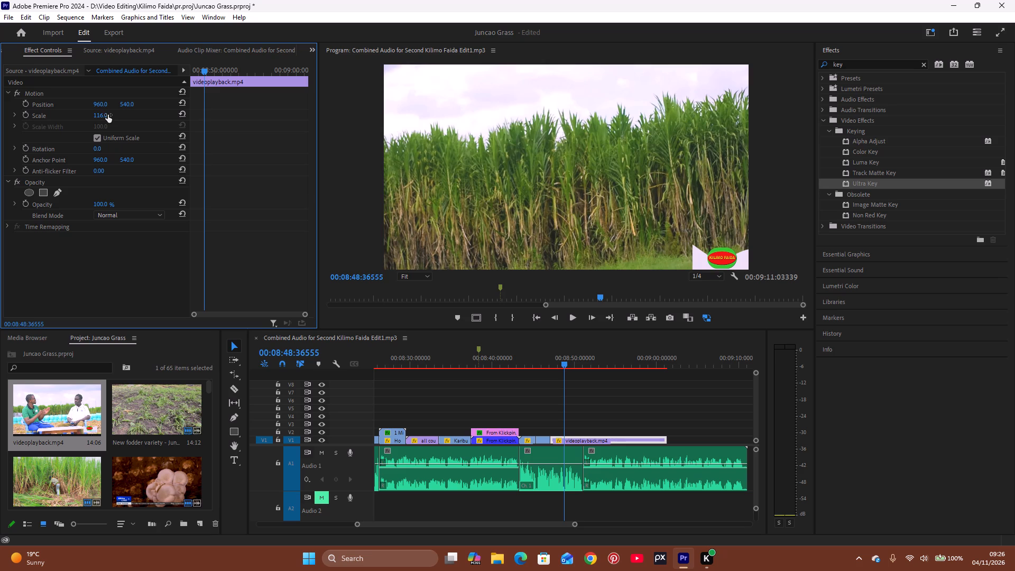
# Play the grass field clip against the narration and trim its end back to the audio cut at about 00:08:51.
pyautogui.click(552, 364)
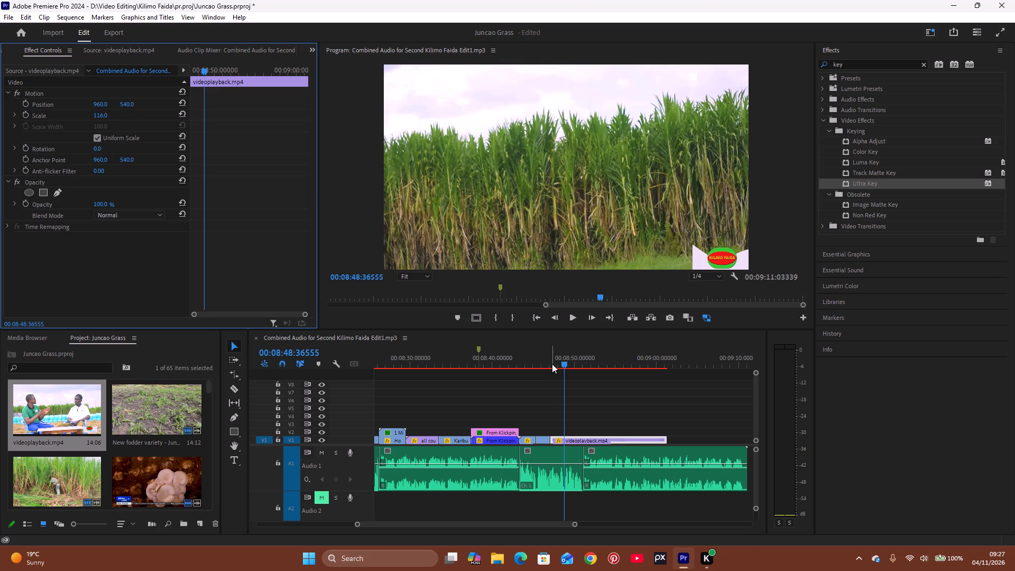
pyautogui.click(544, 365)
pyautogui.press('space')
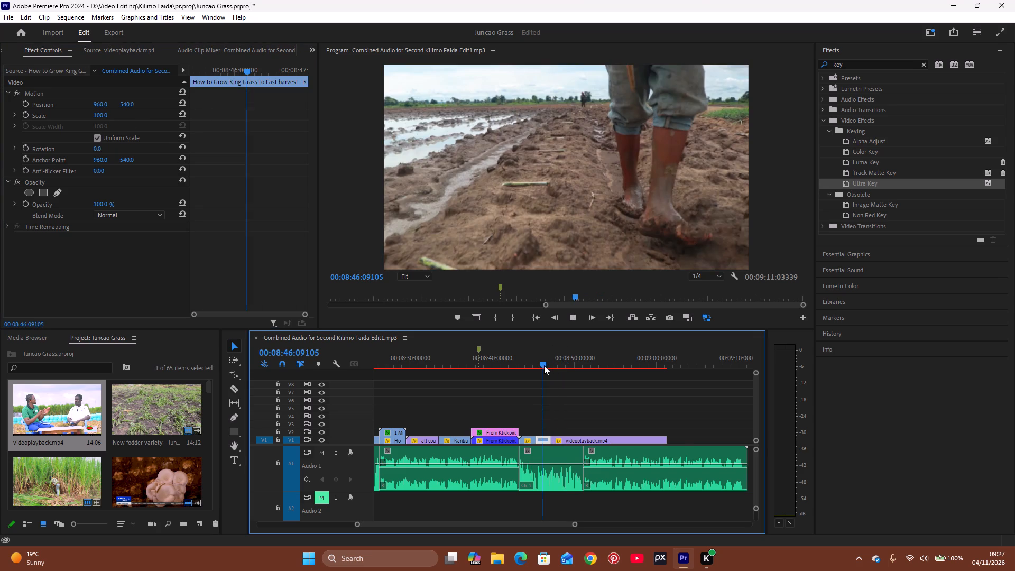
pyautogui.press('space')
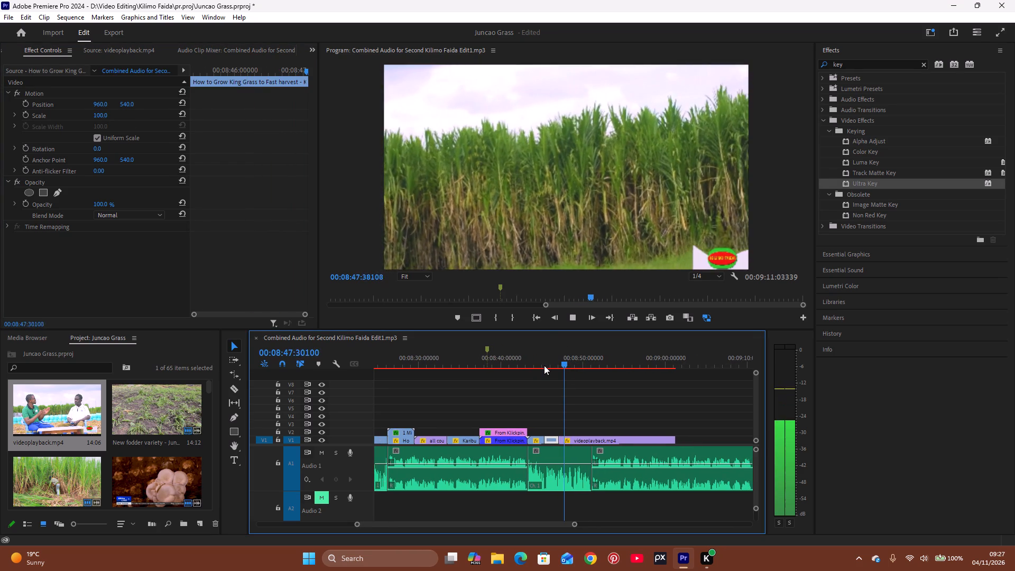
pyautogui.press('space')
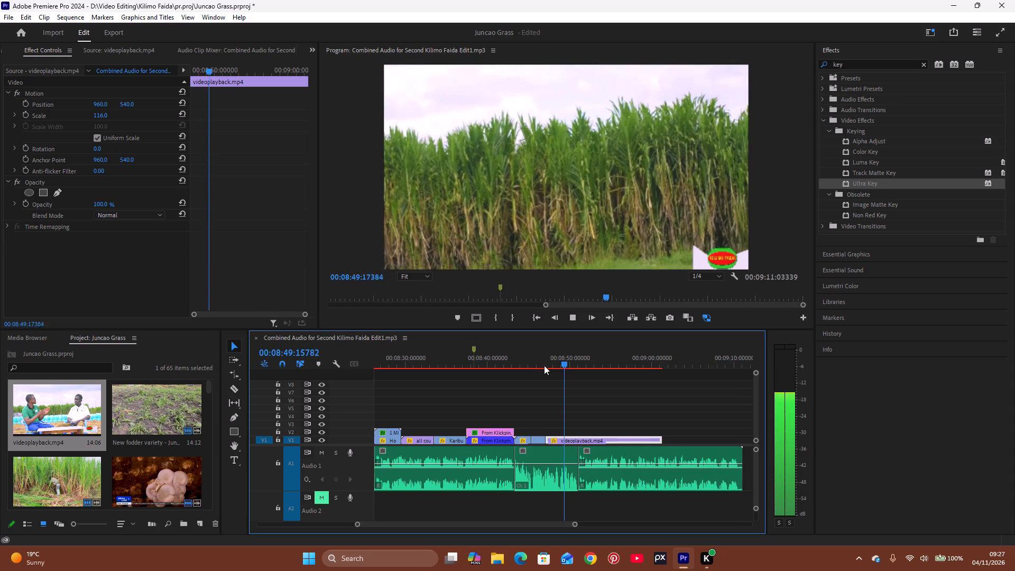
pyautogui.press('space')
pyautogui.press('space')
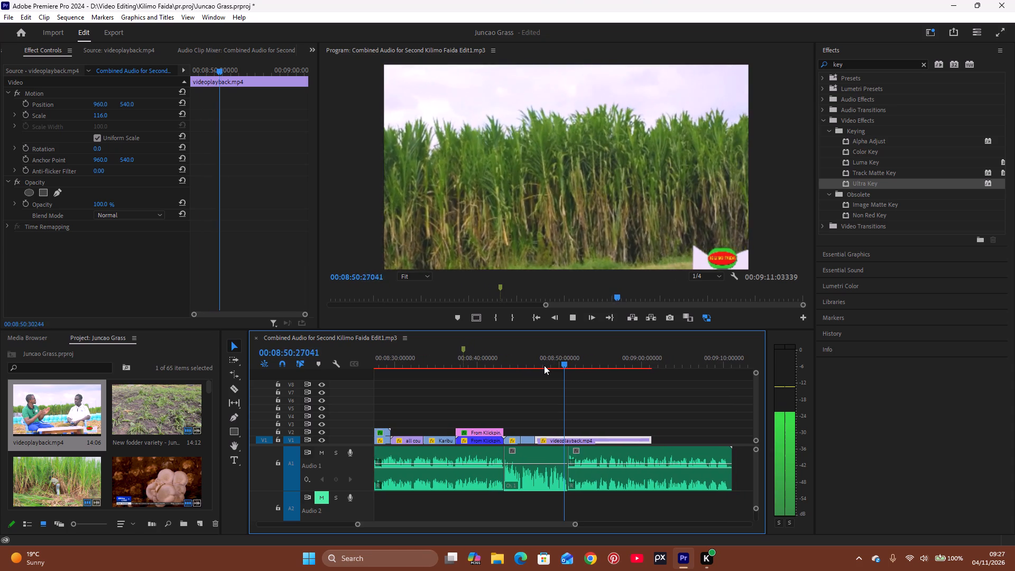
pyautogui.press('space')
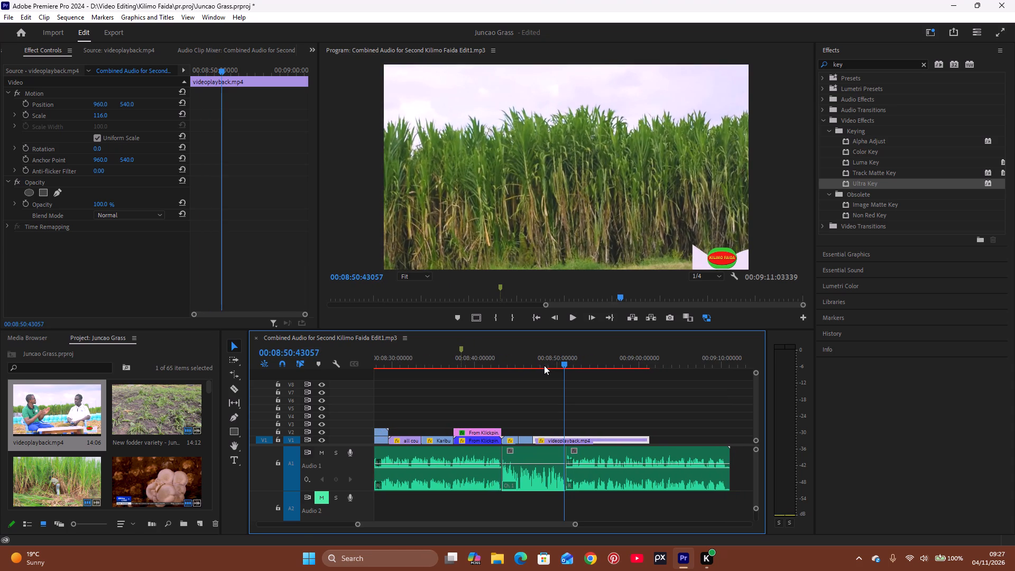
pyautogui.click(555, 356)
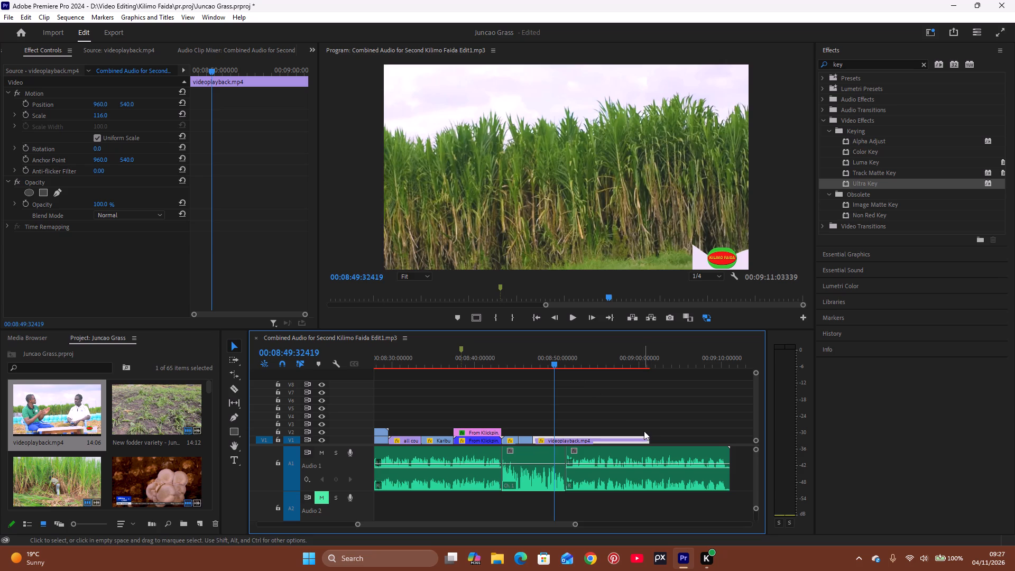
pyautogui.moveTo(644, 437); pyautogui.dragTo(559, 456)
# Listen to the narration past the grass field clip's end, and replay the sequence from the thinking-man clip at about 00:08:43.
pyautogui.press('space')
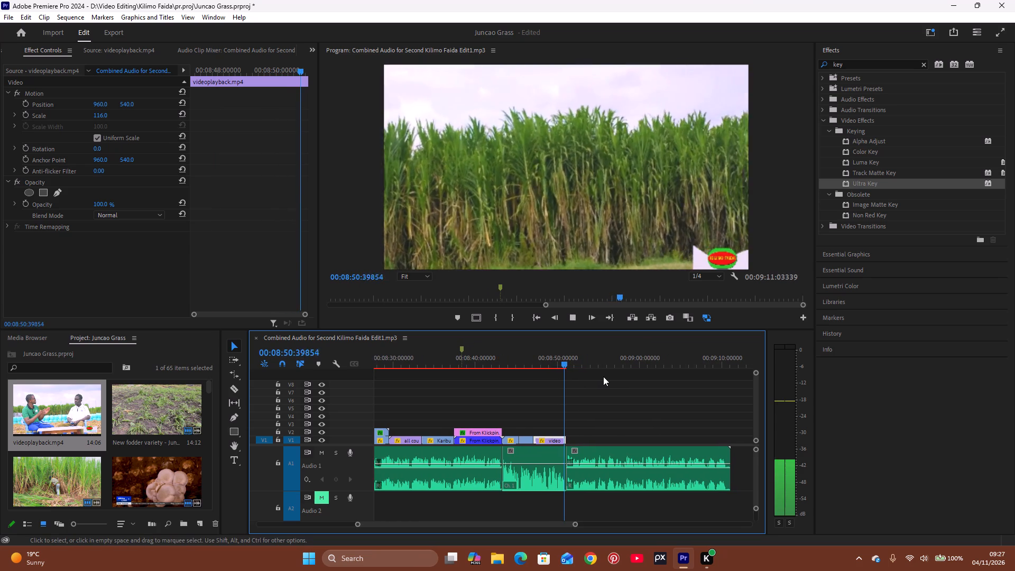
pyautogui.press('space')
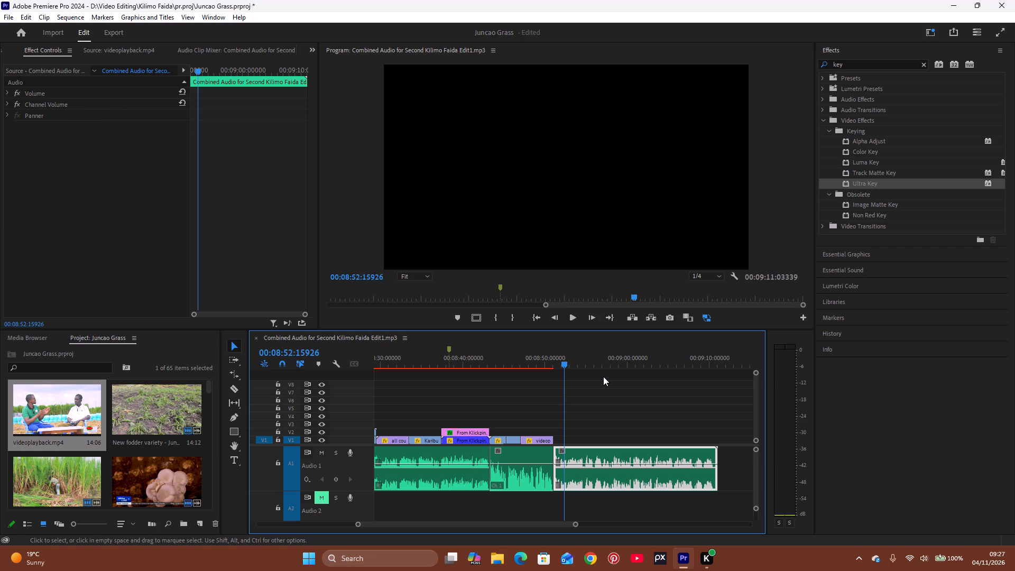
pyautogui.press('space')
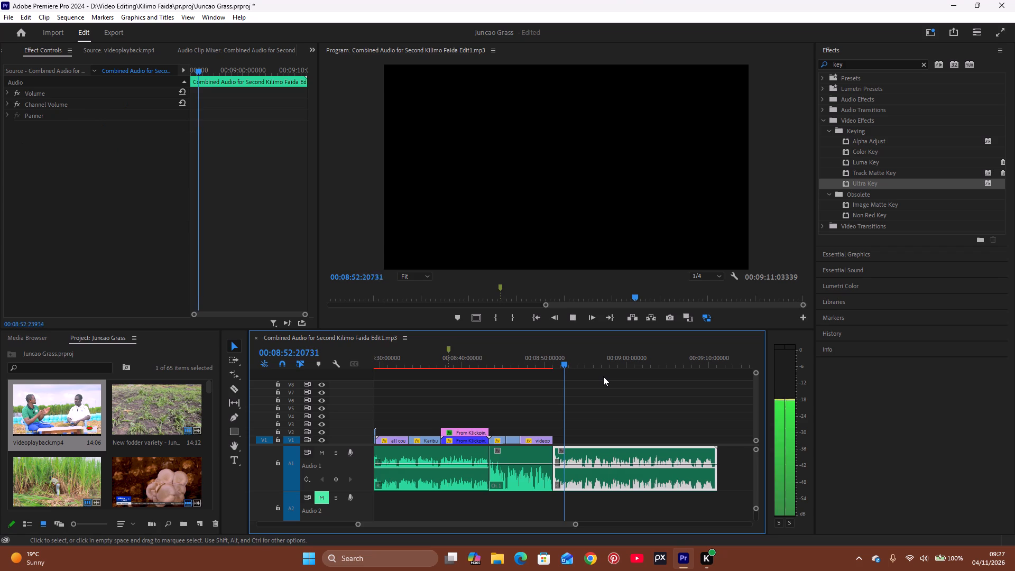
pyautogui.press('space')
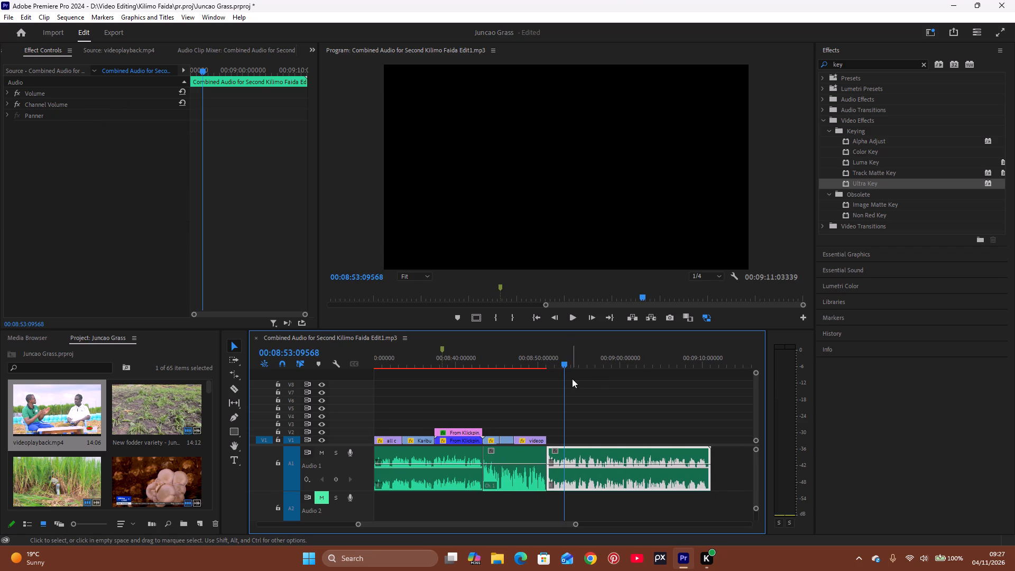
pyautogui.click(547, 359)
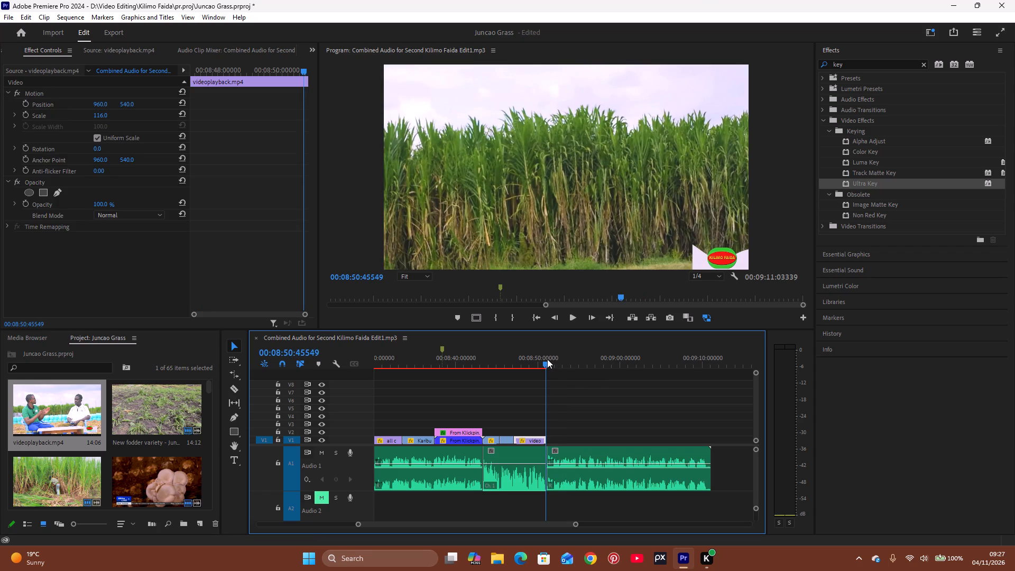
pyautogui.press('space')
pyautogui.press('space')
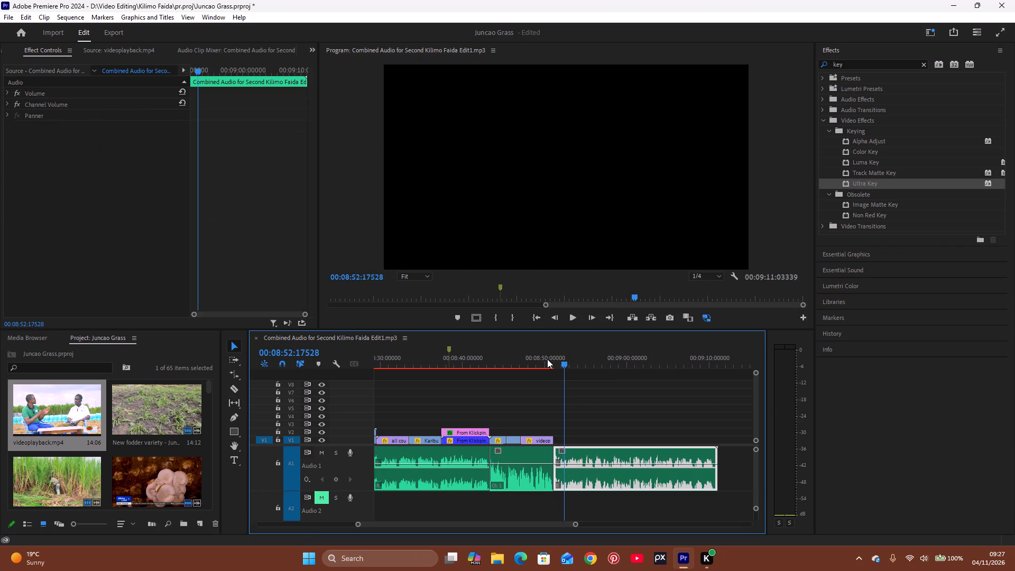
pyautogui.click(454, 355)
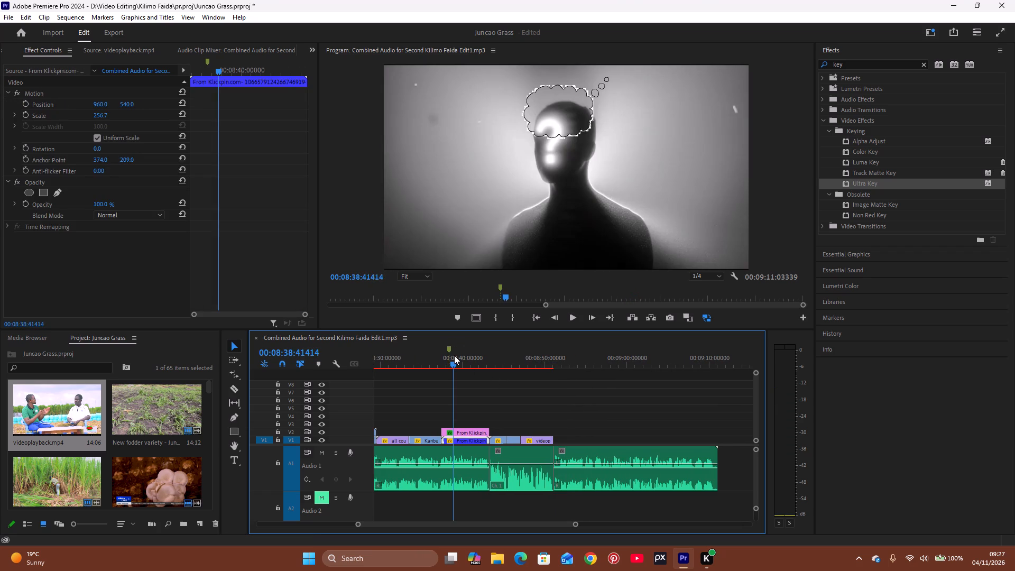
pyautogui.click(491, 356)
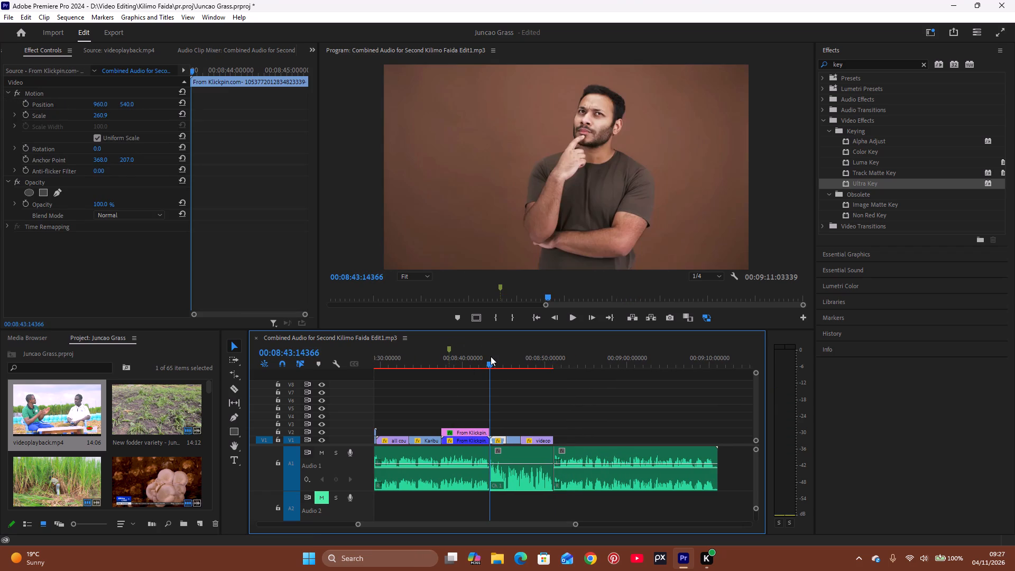
pyautogui.press('space')
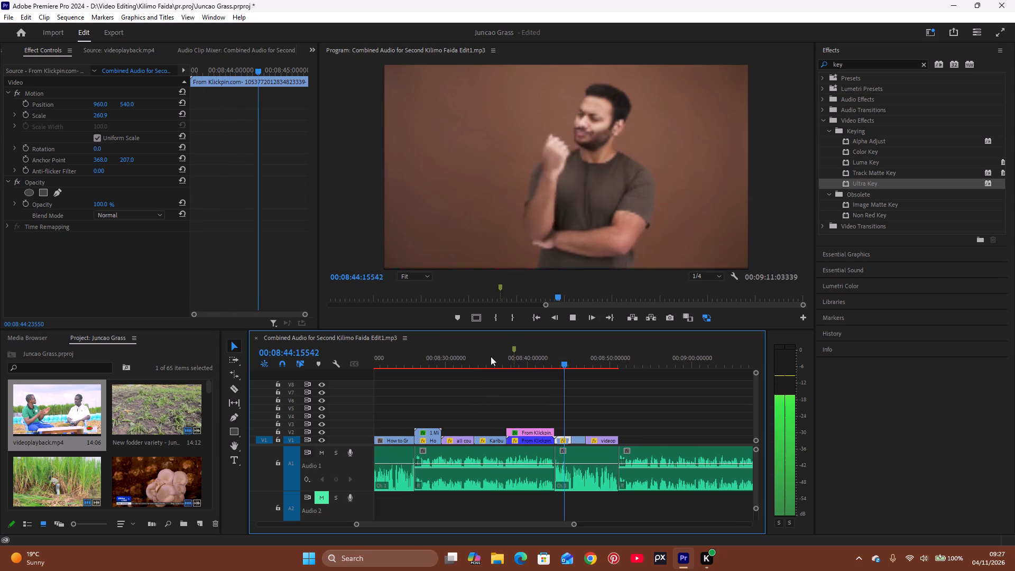
pyautogui.press('space')
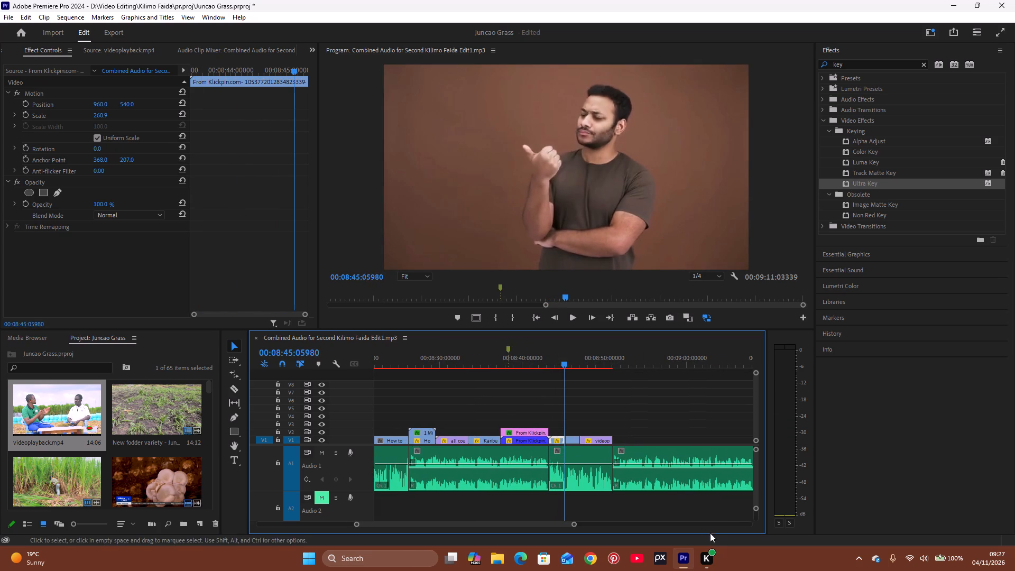